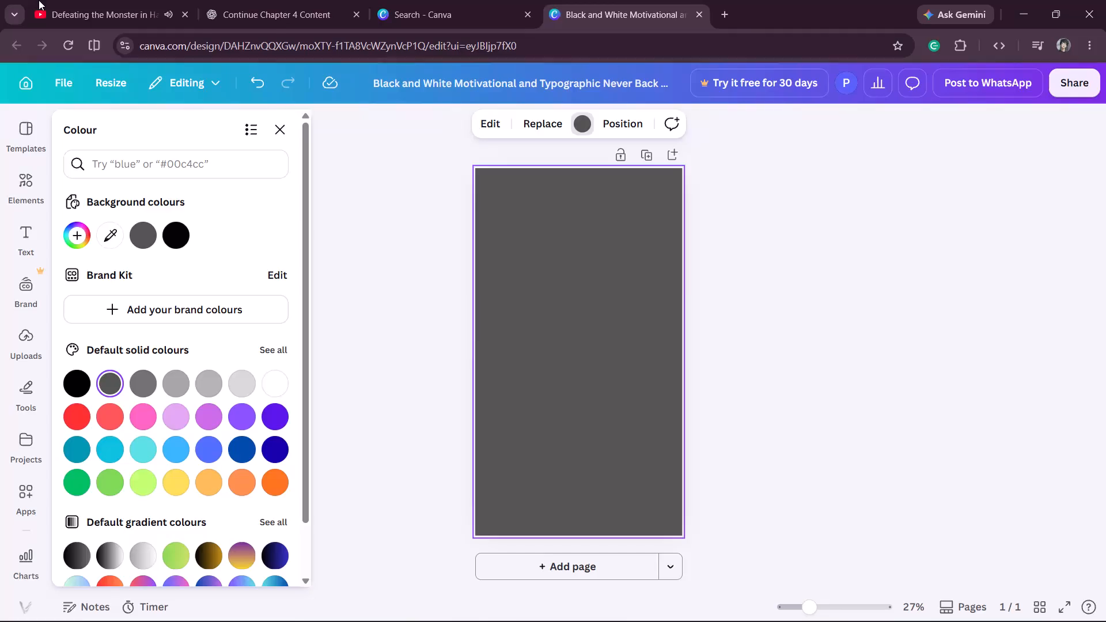
Switch to the YouTube Minecraft video and set its playback speed to 1.5.
{"action": "left_click", "coordinate": [39, 0]}
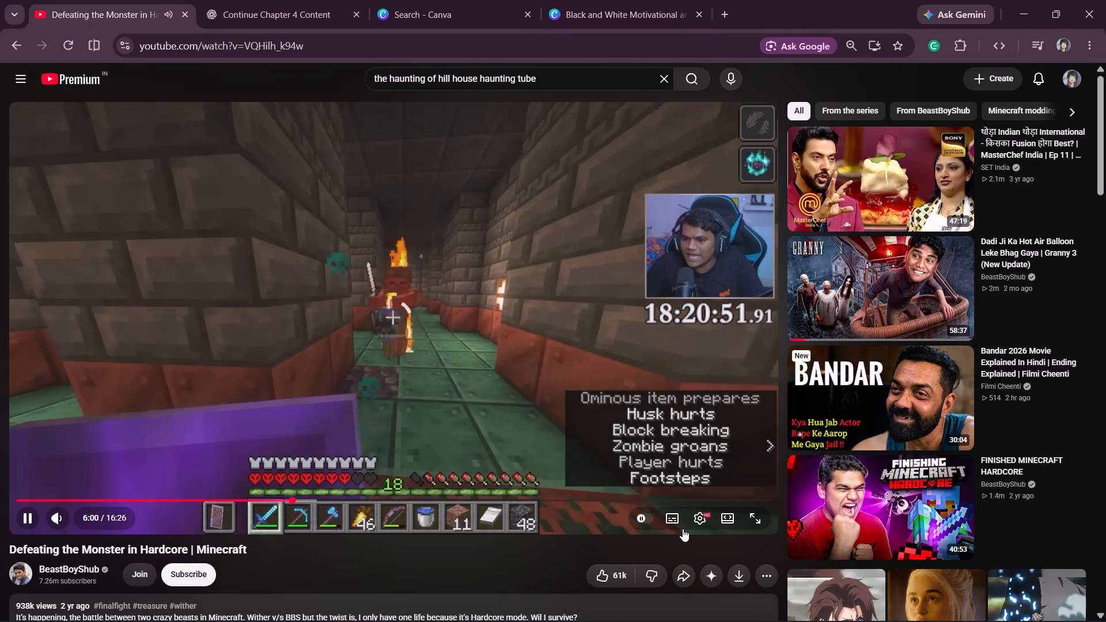
{"action": "left_click", "coordinate": [703, 525]}
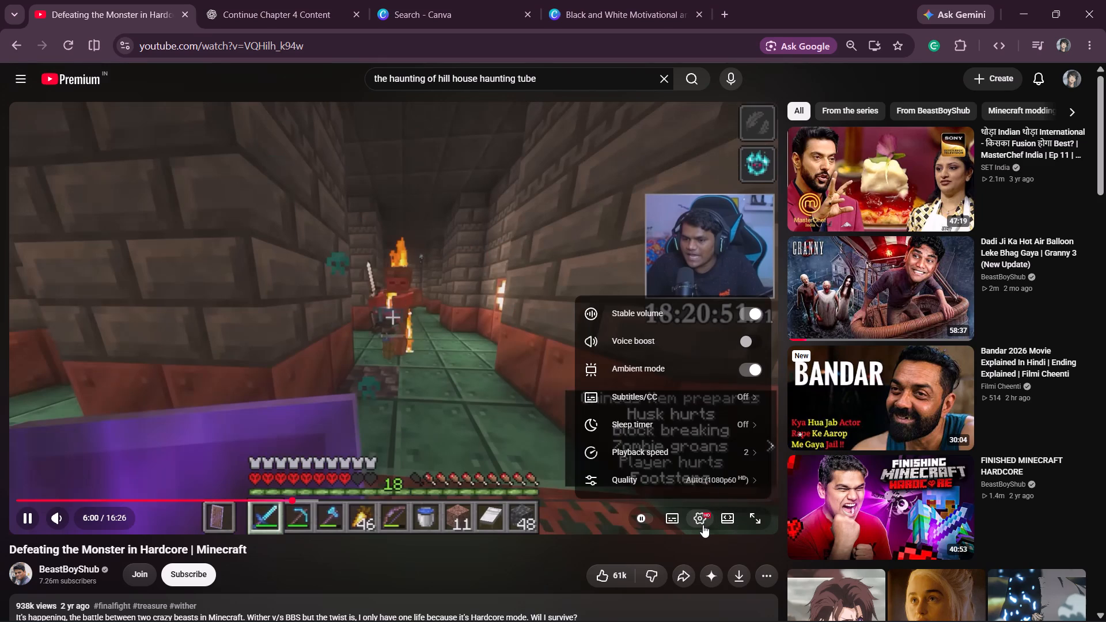
{"action": "left_click", "coordinate": [715, 448]}
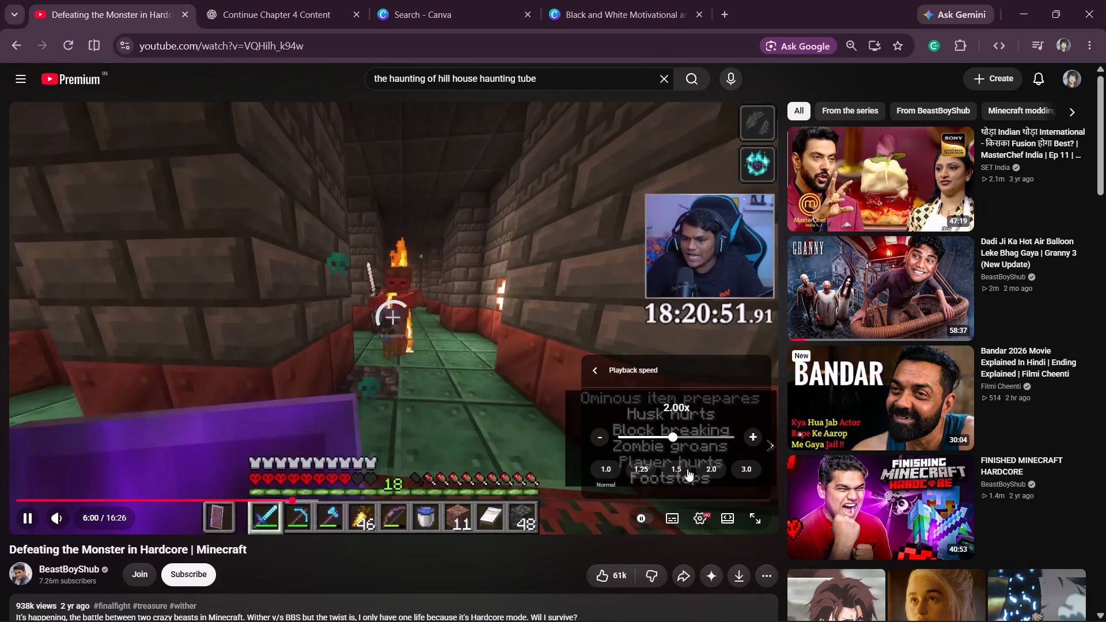
{"action": "left_click", "coordinate": [687, 469]}
{"action": "left_click", "coordinate": [483, 363]}
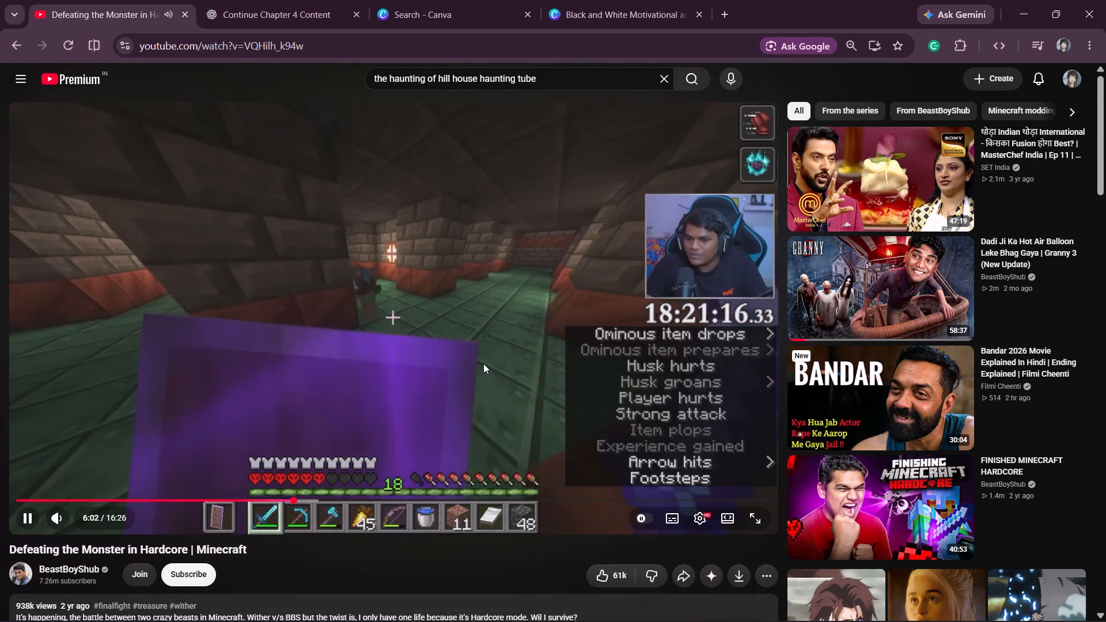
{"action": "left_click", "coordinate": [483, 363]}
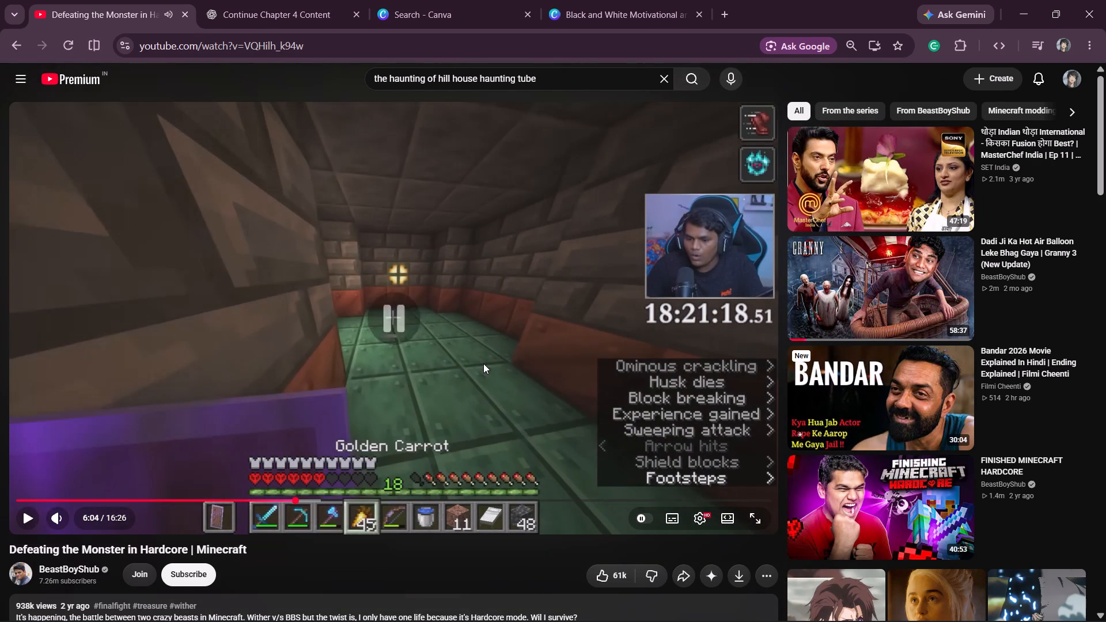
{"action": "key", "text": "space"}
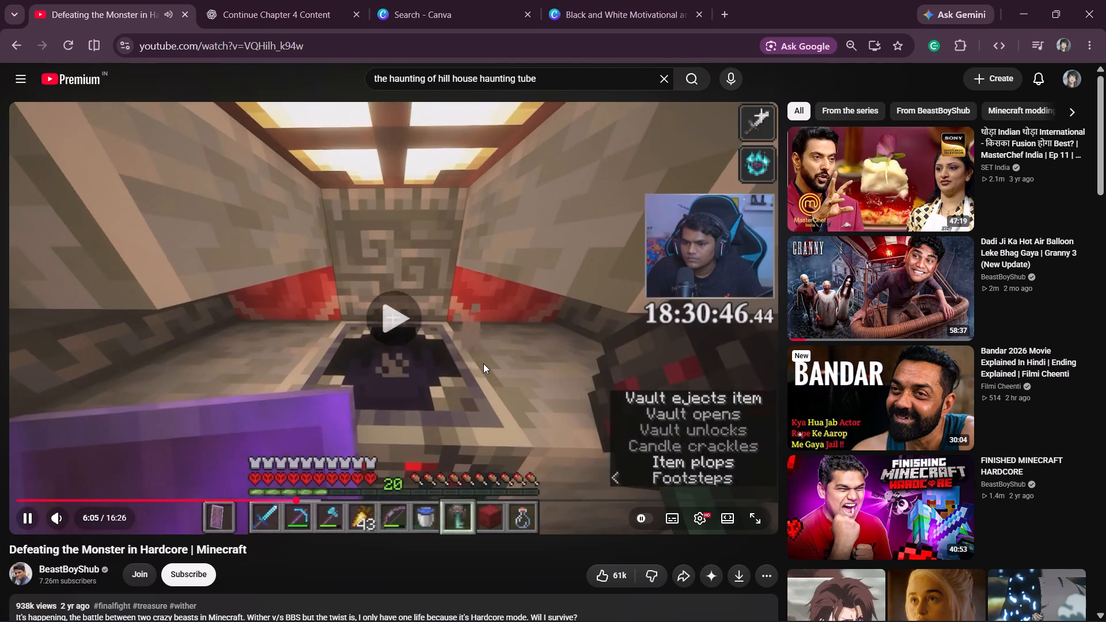
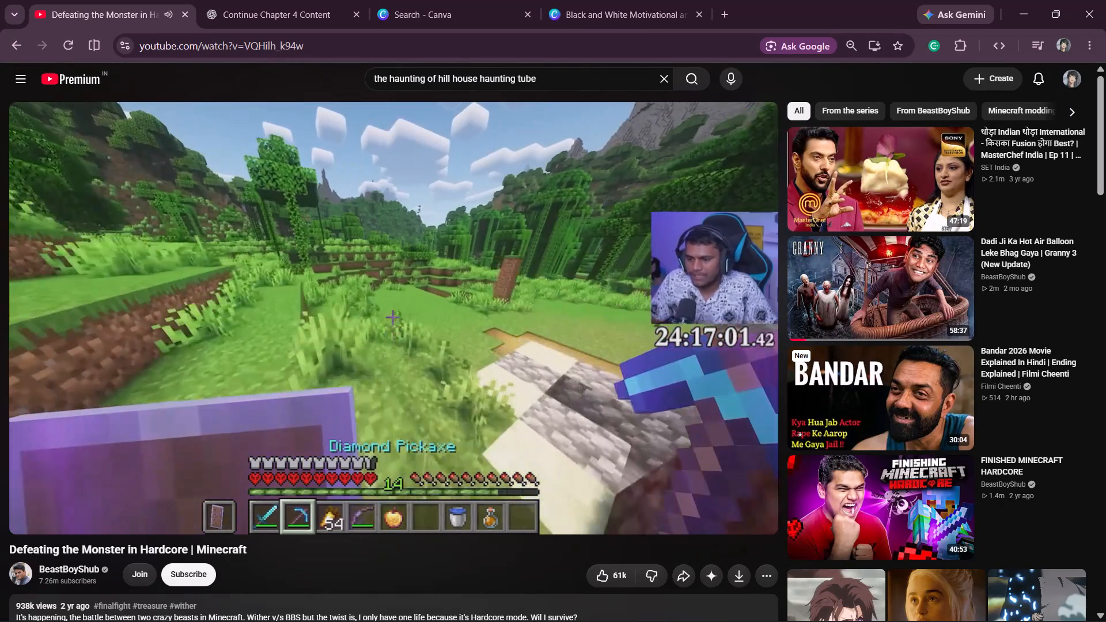
Skip back a few intervals in the Minecraft video, and return forward to find the playback point.
{"action": "key", "text": "Left"}
{"action": "key", "text": "Left"}
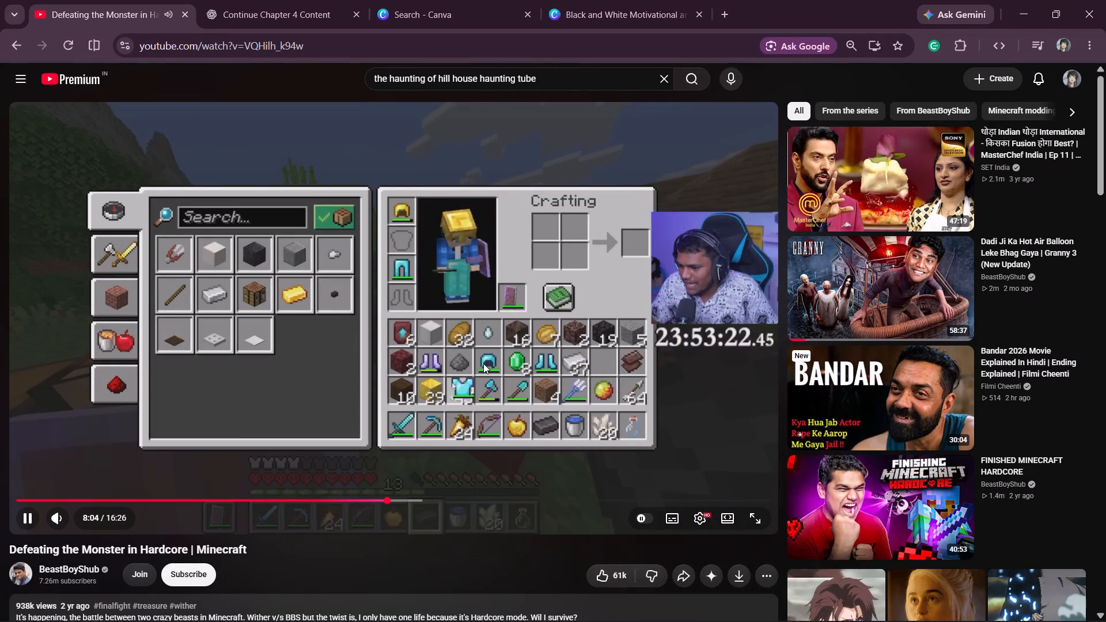
{"action": "key", "text": "Left"}
{"action": "key", "text": "Right"}
{"action": "key", "text": "Right"}
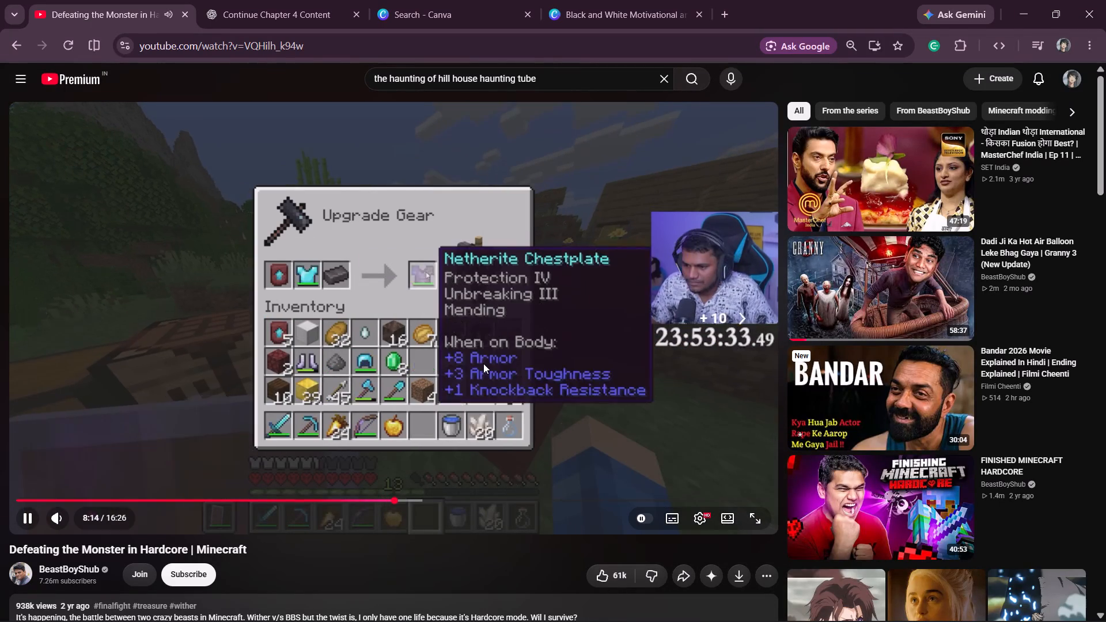
{"action": "key", "text": "Right"}
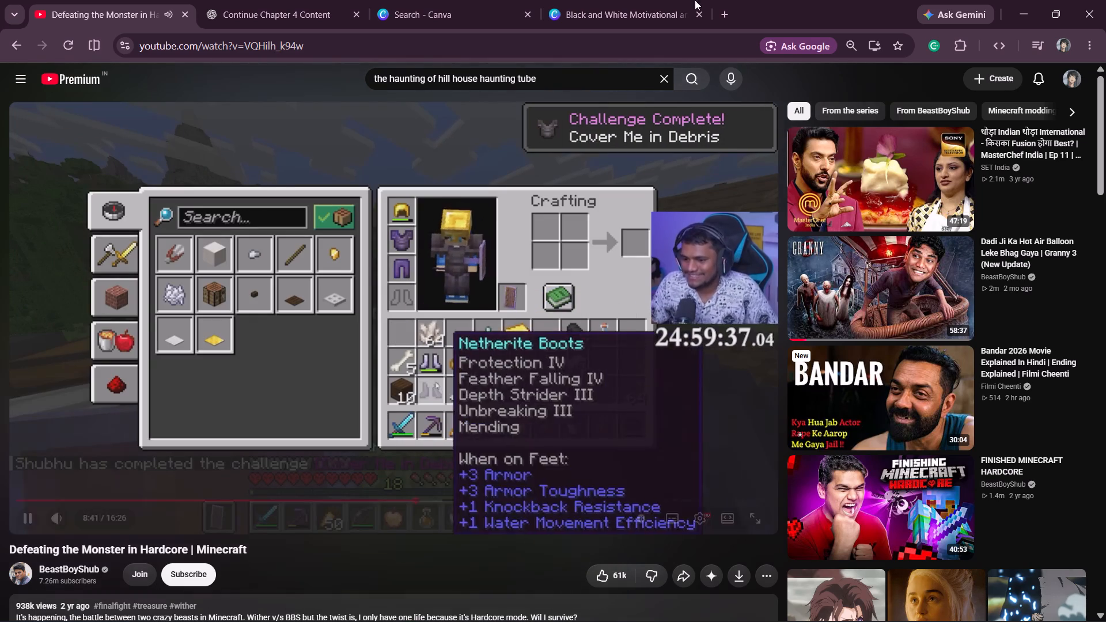
Switch to the Canva motivational typographic design and set the page's solid background colour to #2A2D32.
{"action": "left_click", "coordinate": [602, 0]}
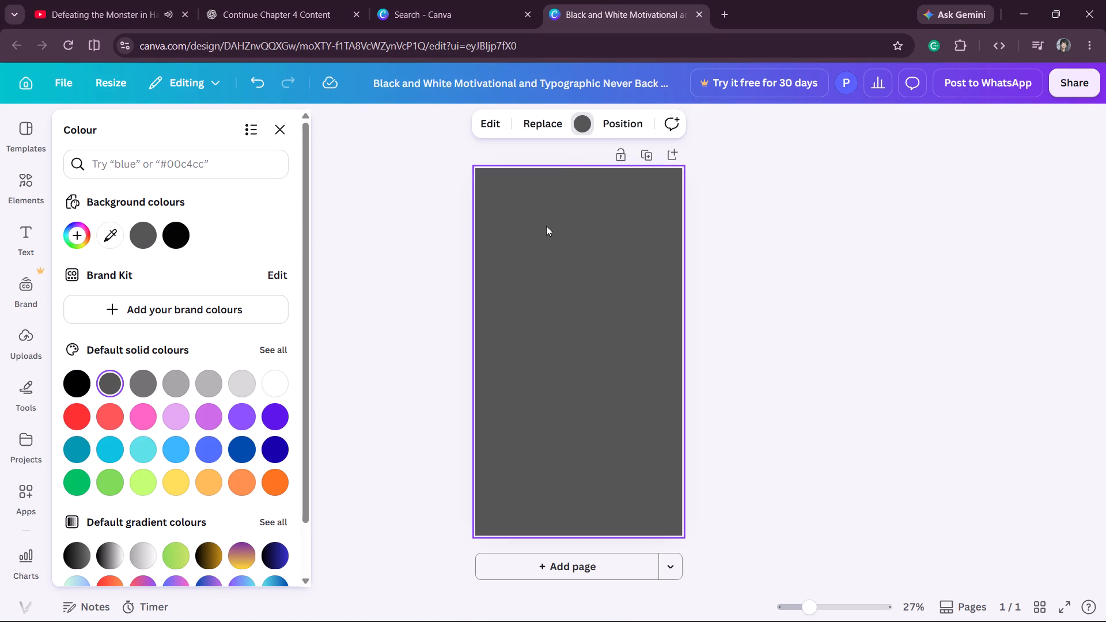
{"action": "left_click", "coordinate": [100, 236]}
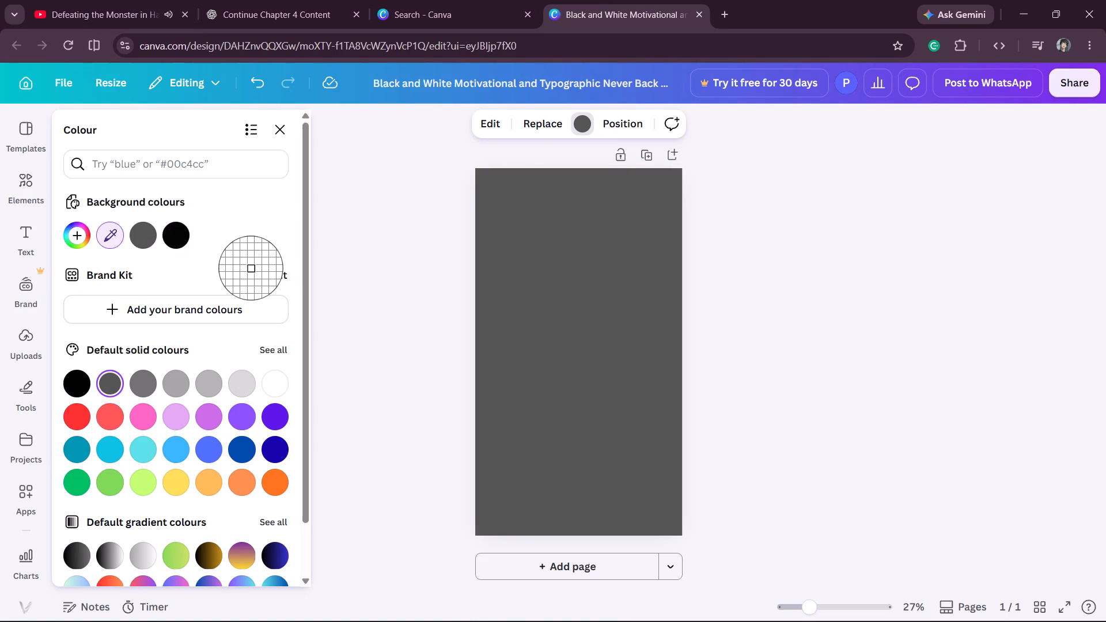
{"action": "left_click", "coordinate": [259, 272]}
{"action": "left_click", "coordinate": [85, 240]}
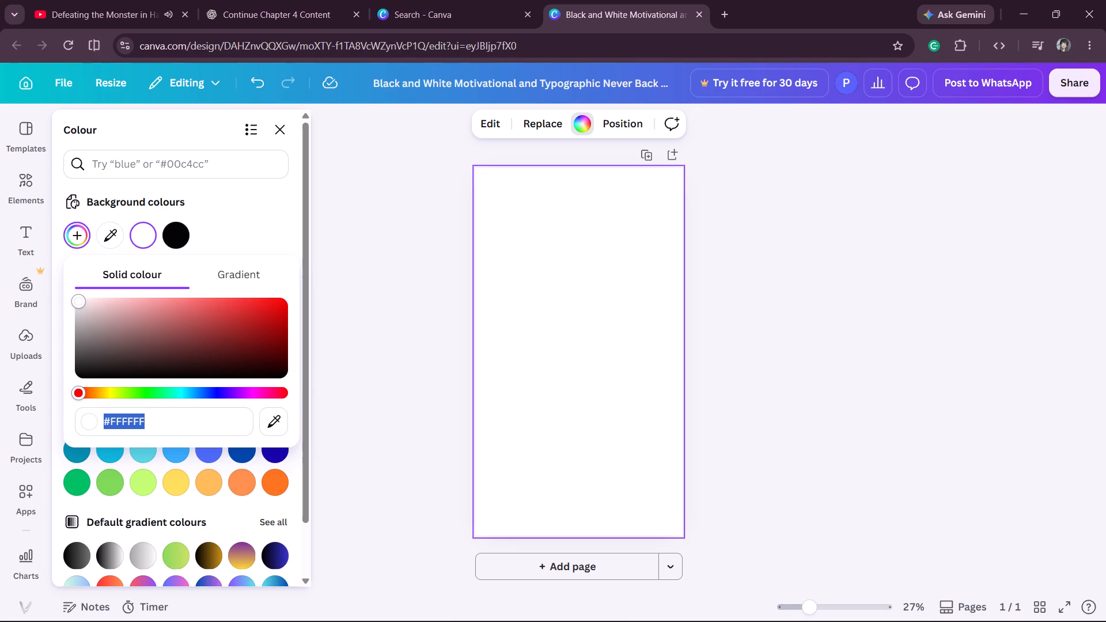
{"action": "key", "text": "2"}
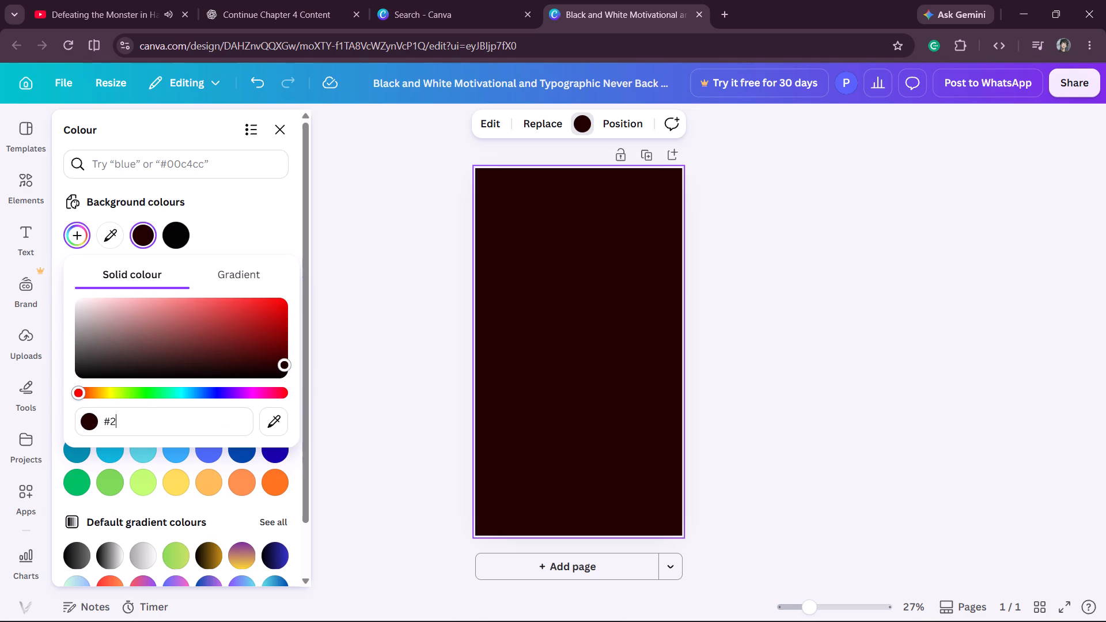
{"action": "key", "text": "shift+a"}
{"action": "key", "text": "2"}
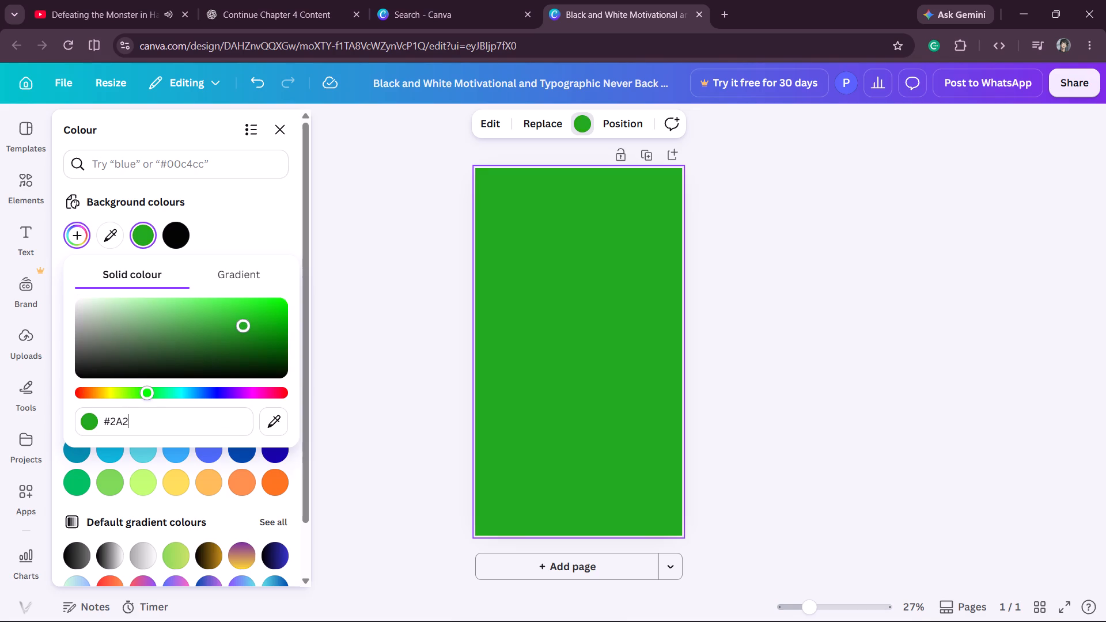
{"action": "left_click", "coordinate": [143, 422], "text": "shift"}
{"action": "key", "text": "shift+d"}
{"action": "type", "text": "32"}
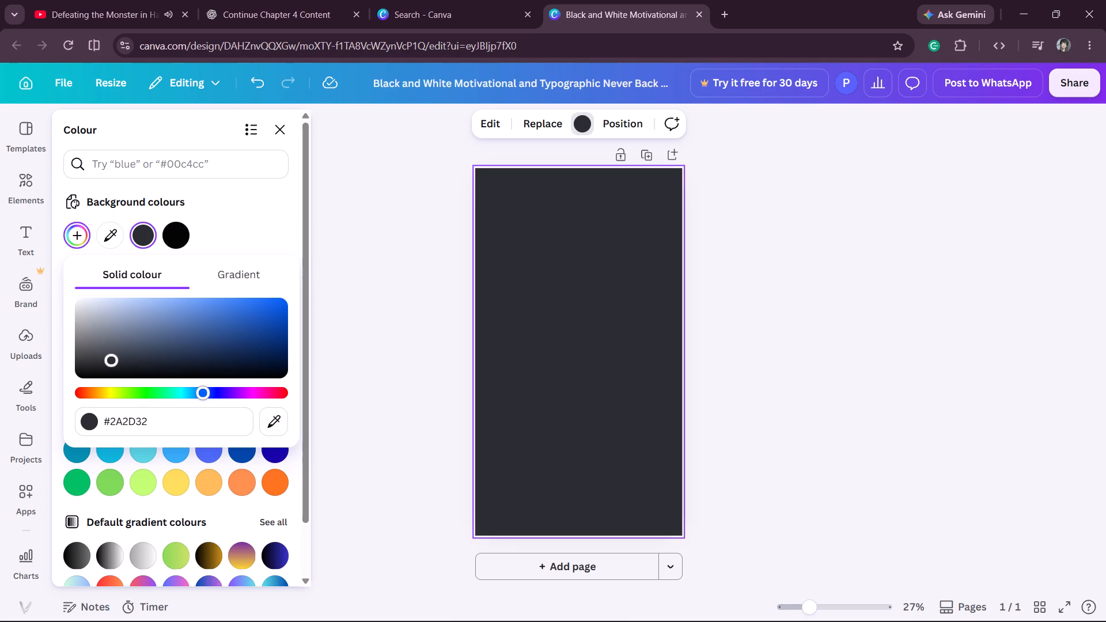
{"action": "key", "text": "Return"}
{"action": "left_click", "coordinate": [403, 456]}
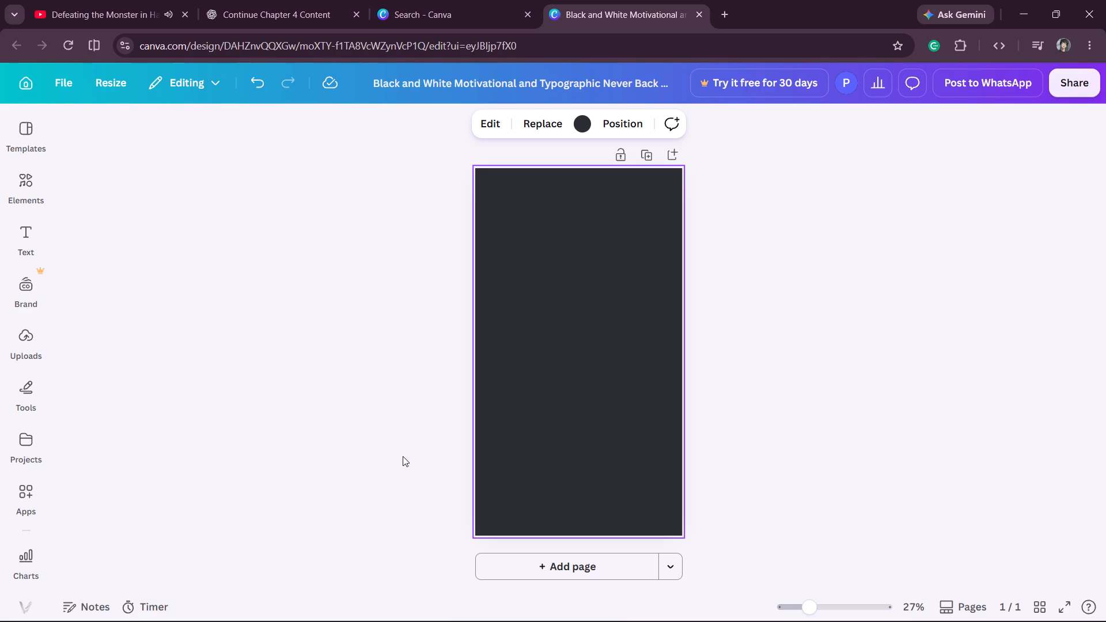
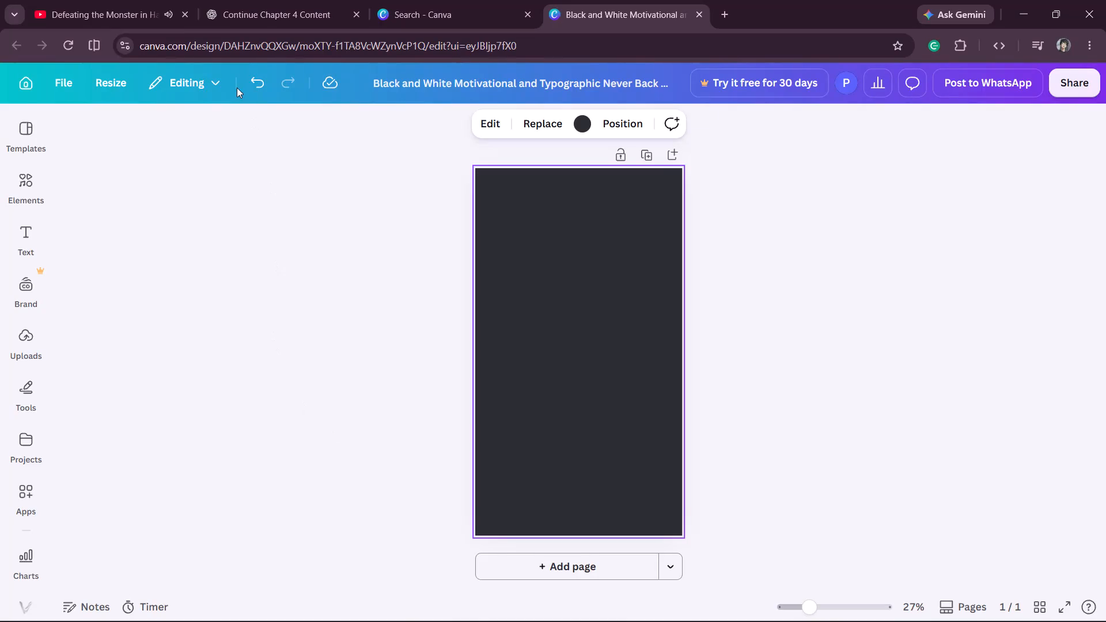
Switch to the YouTube Minecraft video, lower its volume to 0%, and raise it back by one increment.
{"action": "left_click", "coordinate": [110, 14]}
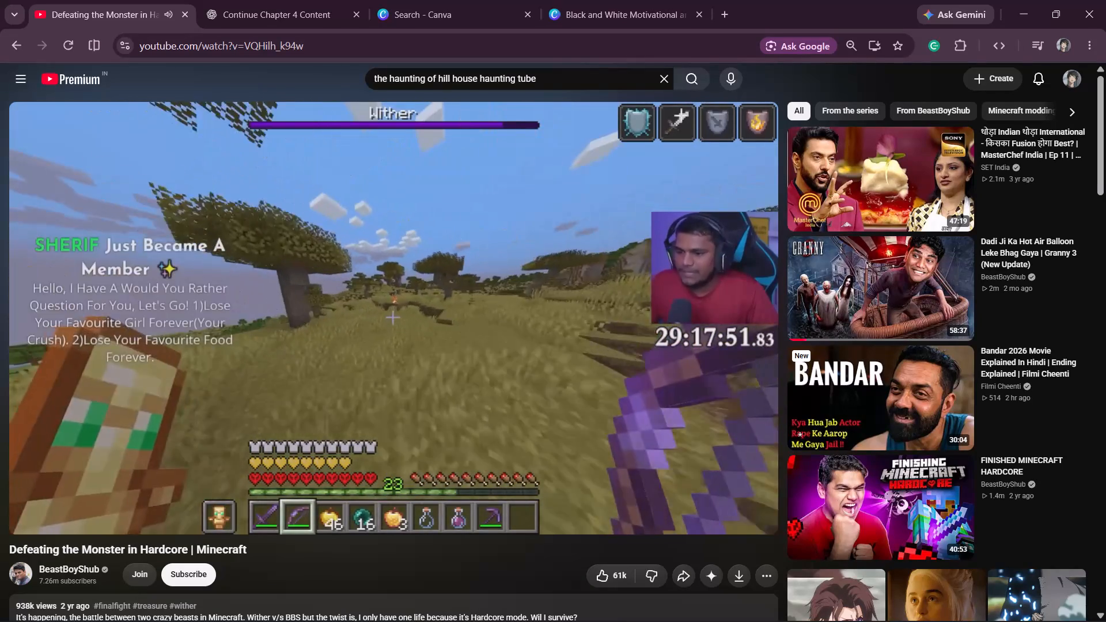
{"action": "key", "text": "Down"}
{"action": "key", "text": "Down"}
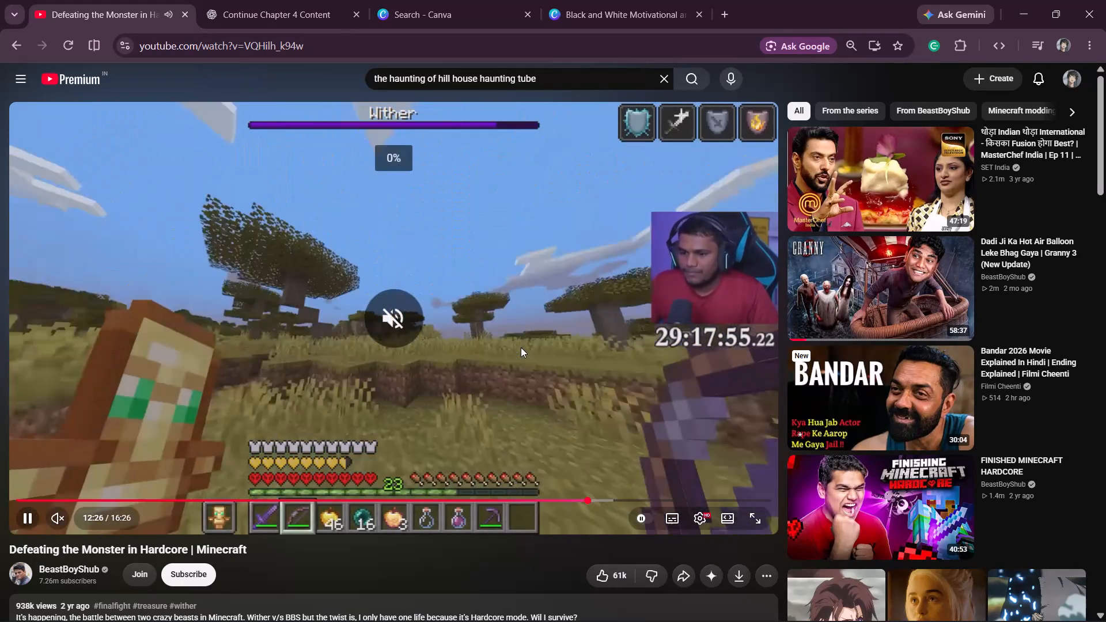
{"action": "key", "text": "Up"}
Skip forward through the Minecraft video in 5-second jumps while watching, reaching about 14:15.
{"action": "key", "text": "Right"}
{"action": "key", "text": "Right"}
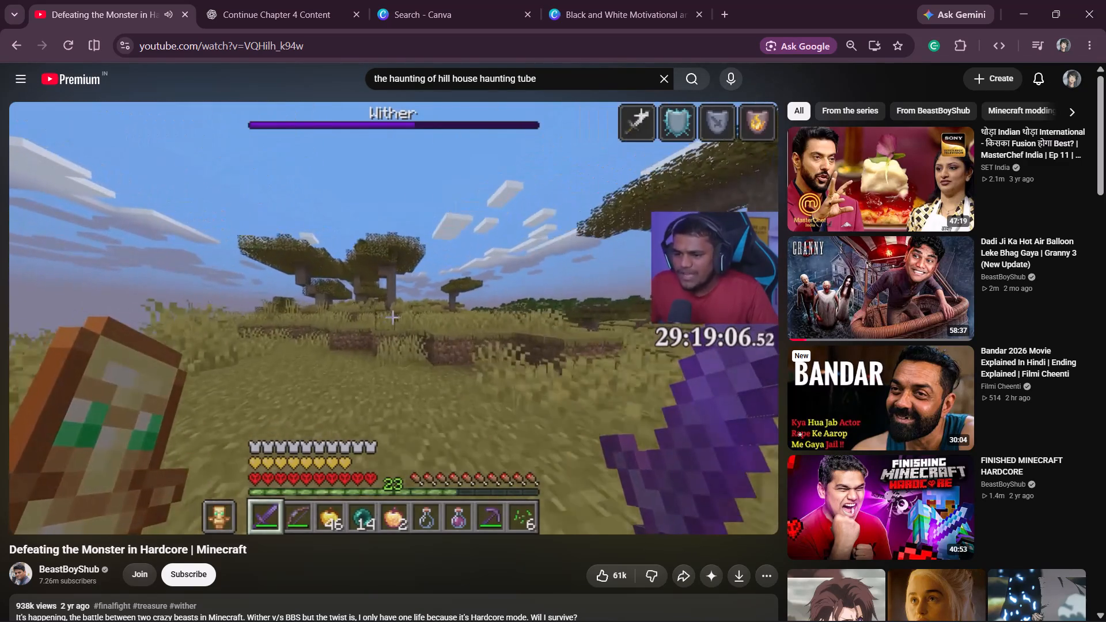
{"action": "key", "text": "Right"}
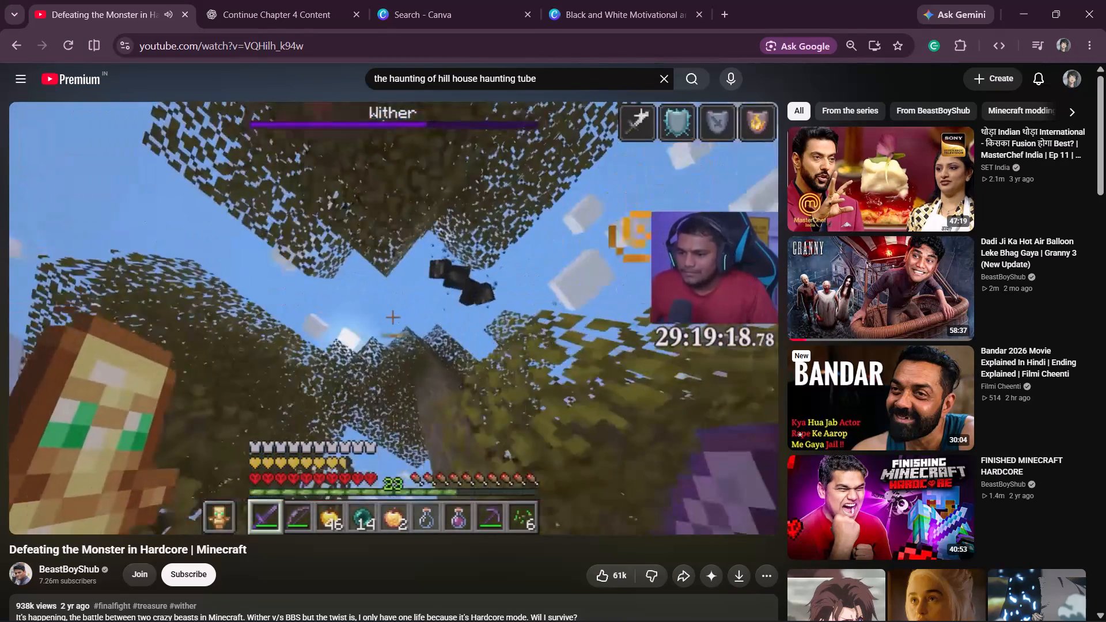
{"action": "key", "text": "Right"}
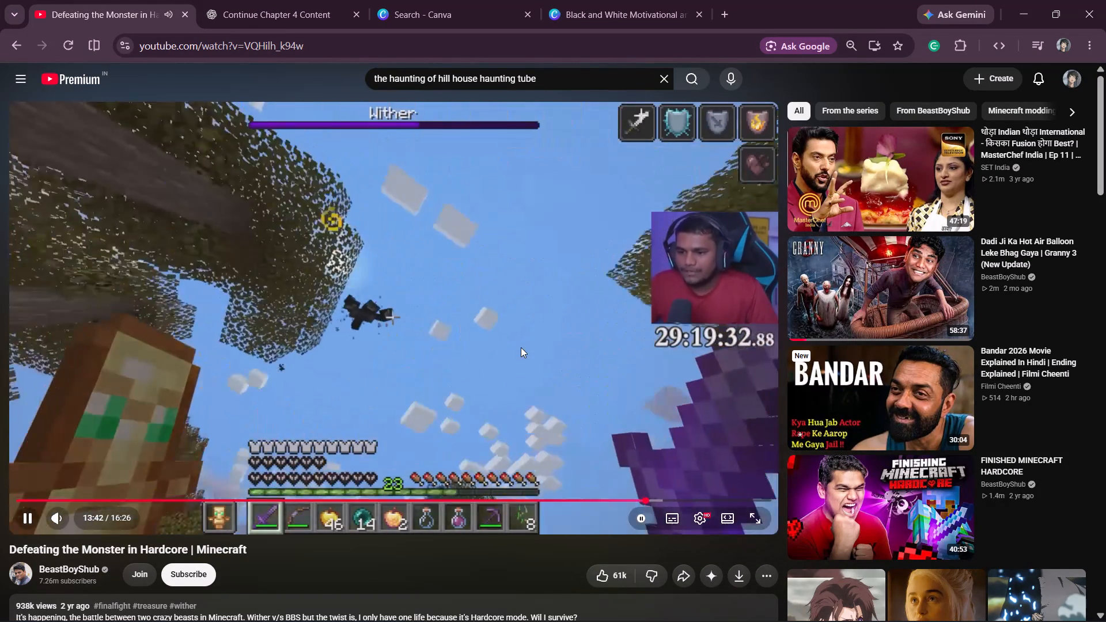
{"action": "key", "text": "Right"}
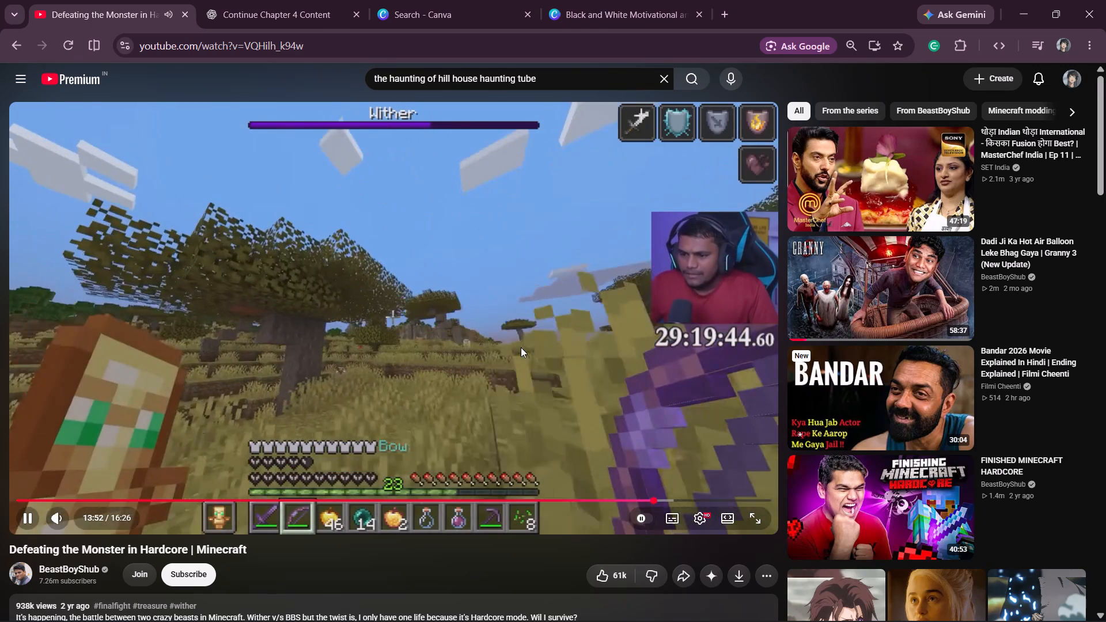
{"action": "key", "text": "Right"}
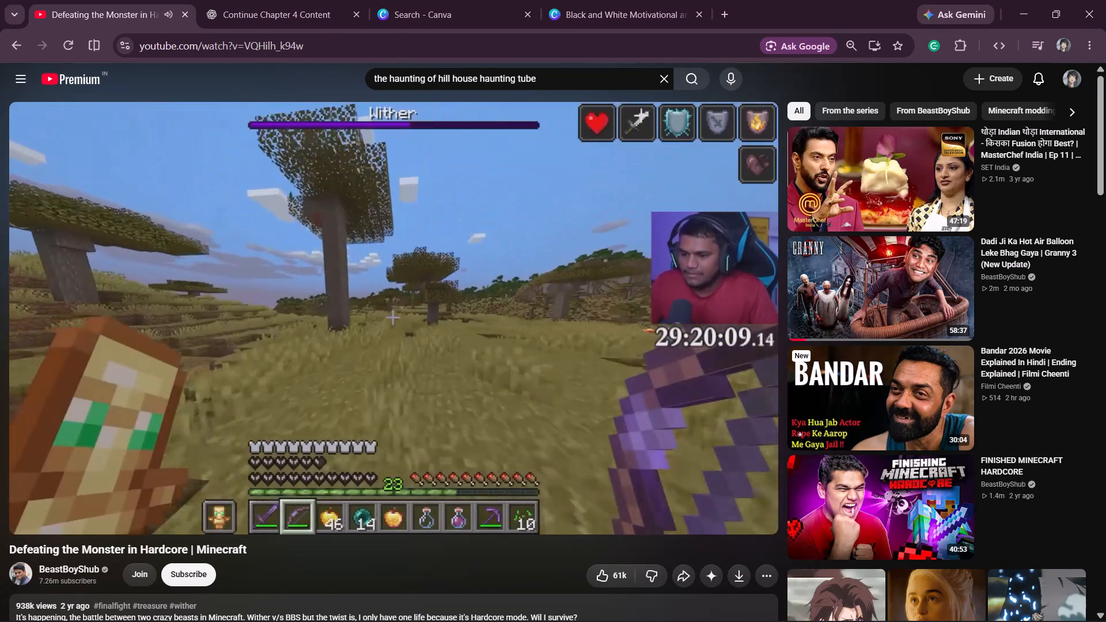
{"action": "key", "text": "Right"}
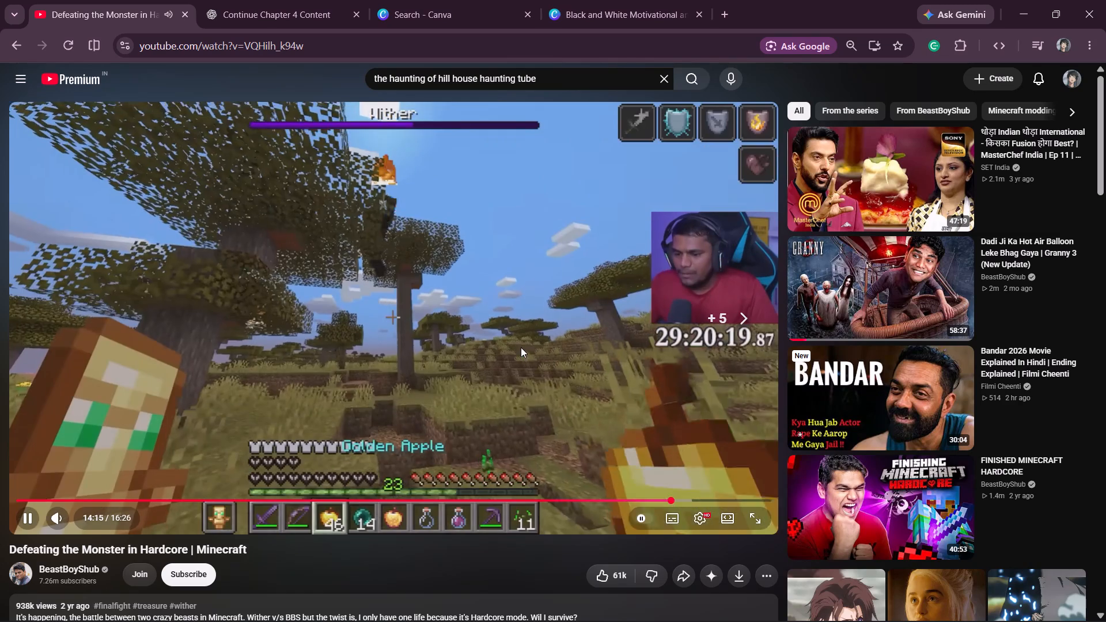
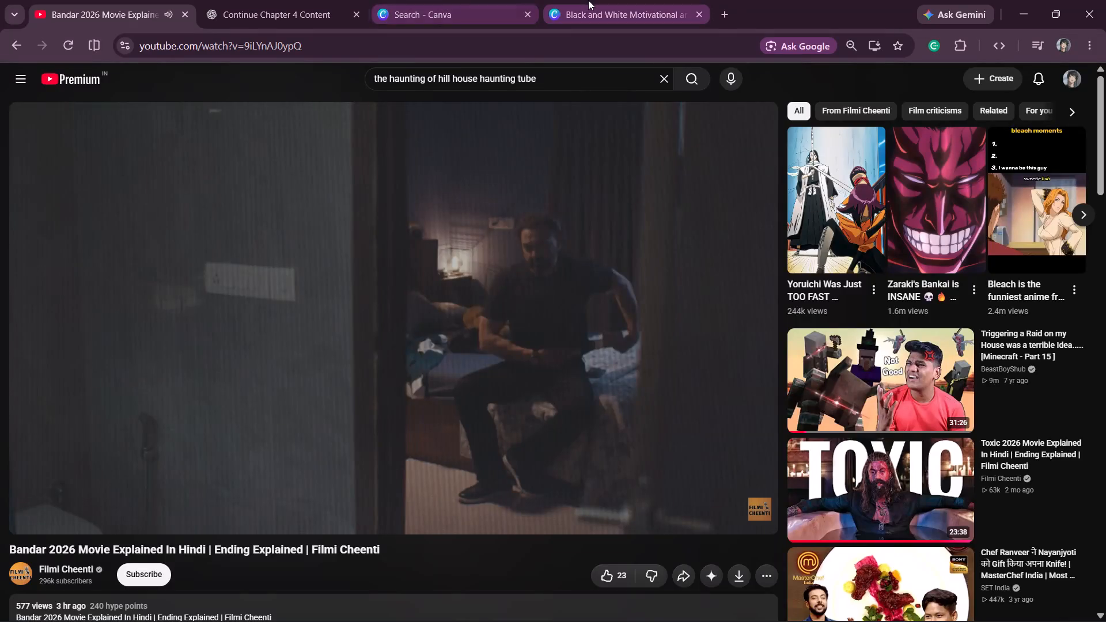
Switch back to the Canva motivational design and open its elements library.
{"action": "left_click", "coordinate": [588, 0]}
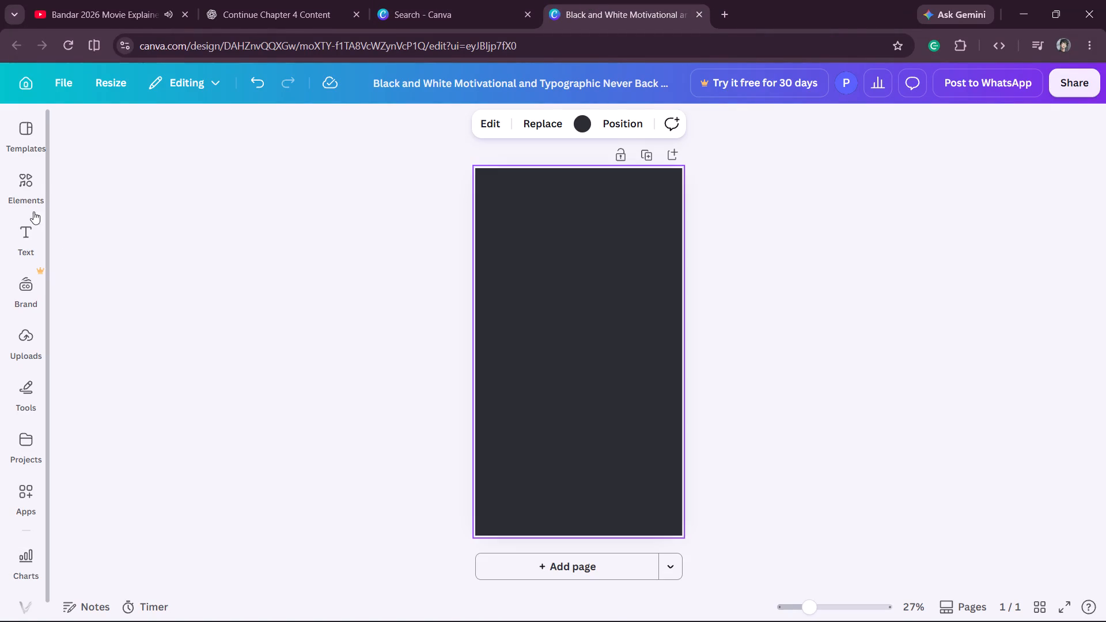
{"action": "left_click", "coordinate": [28, 187]}
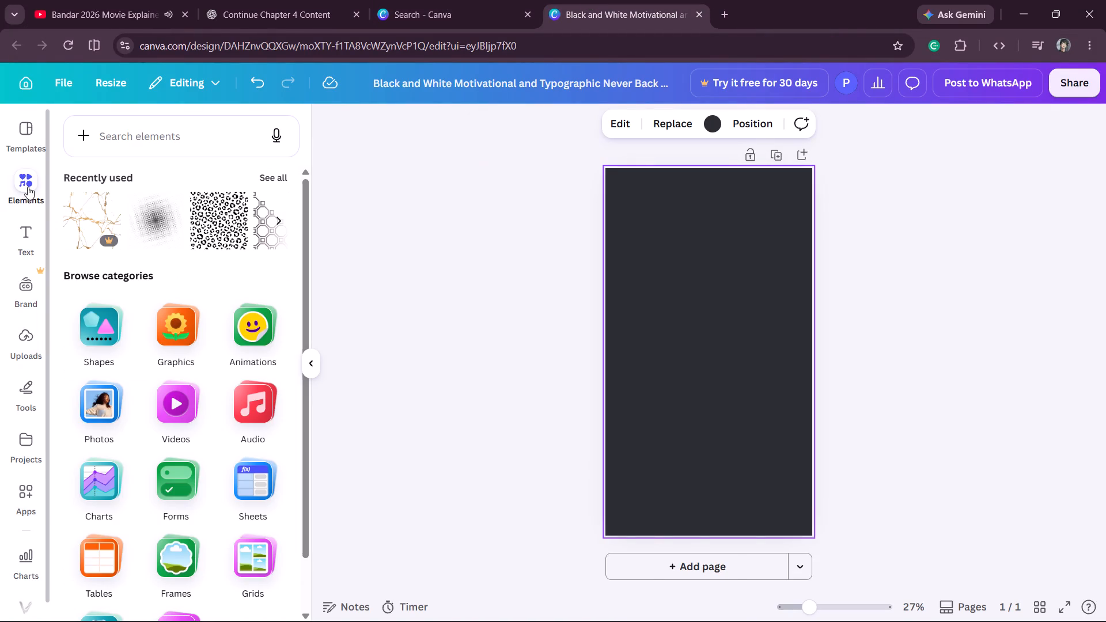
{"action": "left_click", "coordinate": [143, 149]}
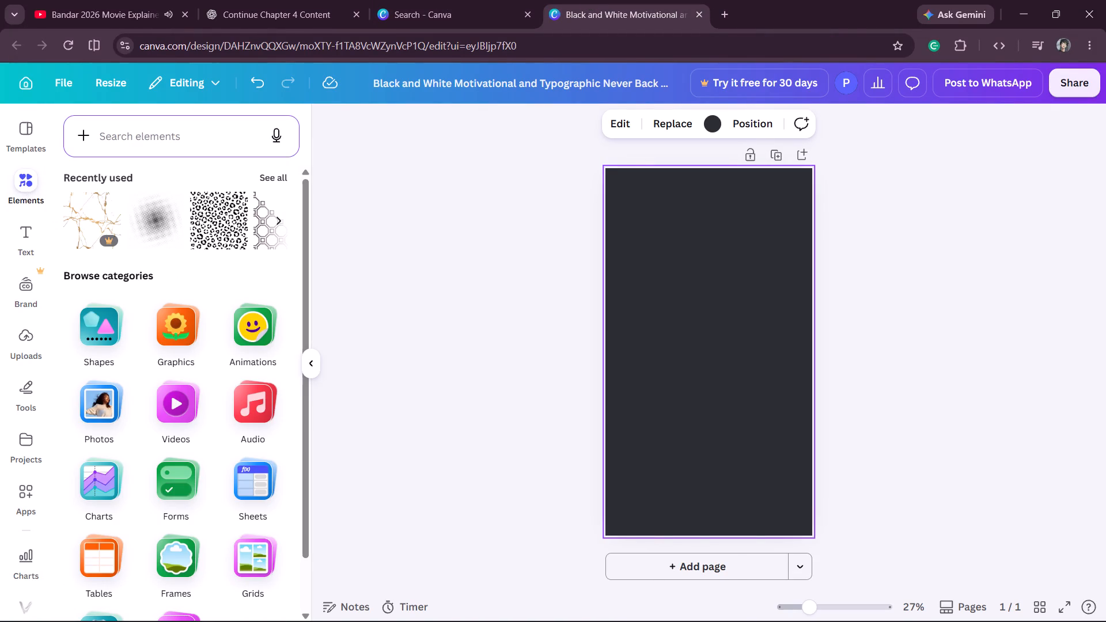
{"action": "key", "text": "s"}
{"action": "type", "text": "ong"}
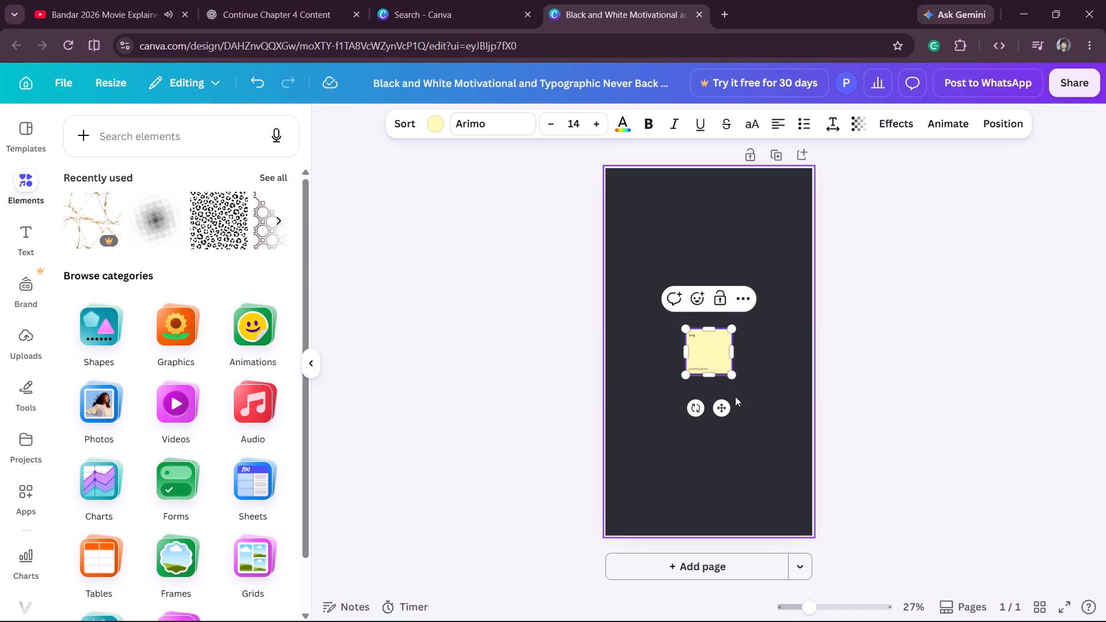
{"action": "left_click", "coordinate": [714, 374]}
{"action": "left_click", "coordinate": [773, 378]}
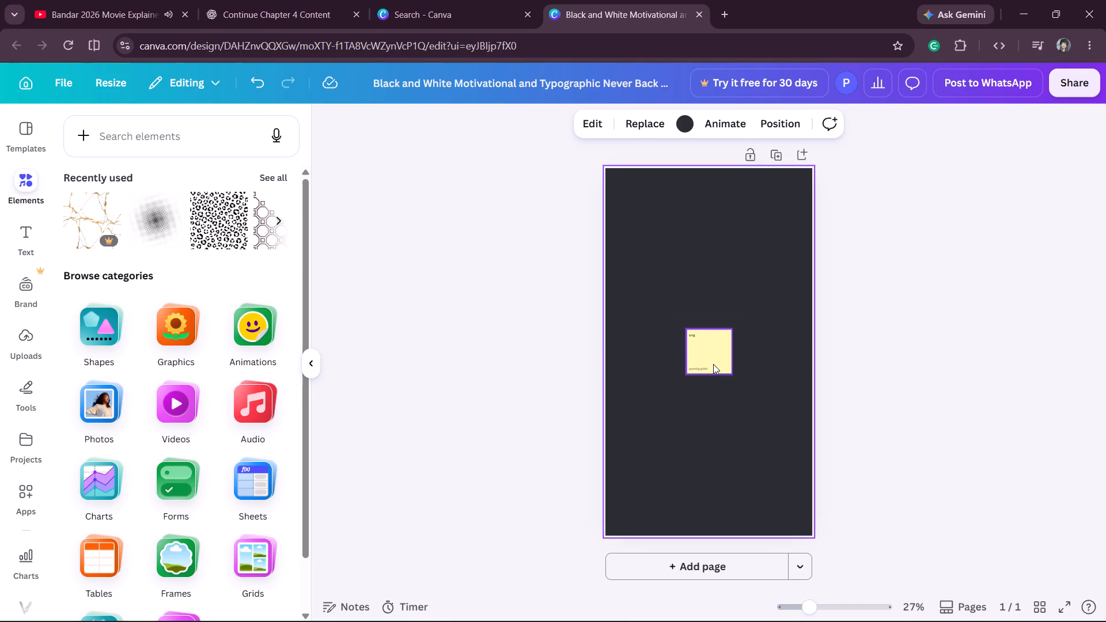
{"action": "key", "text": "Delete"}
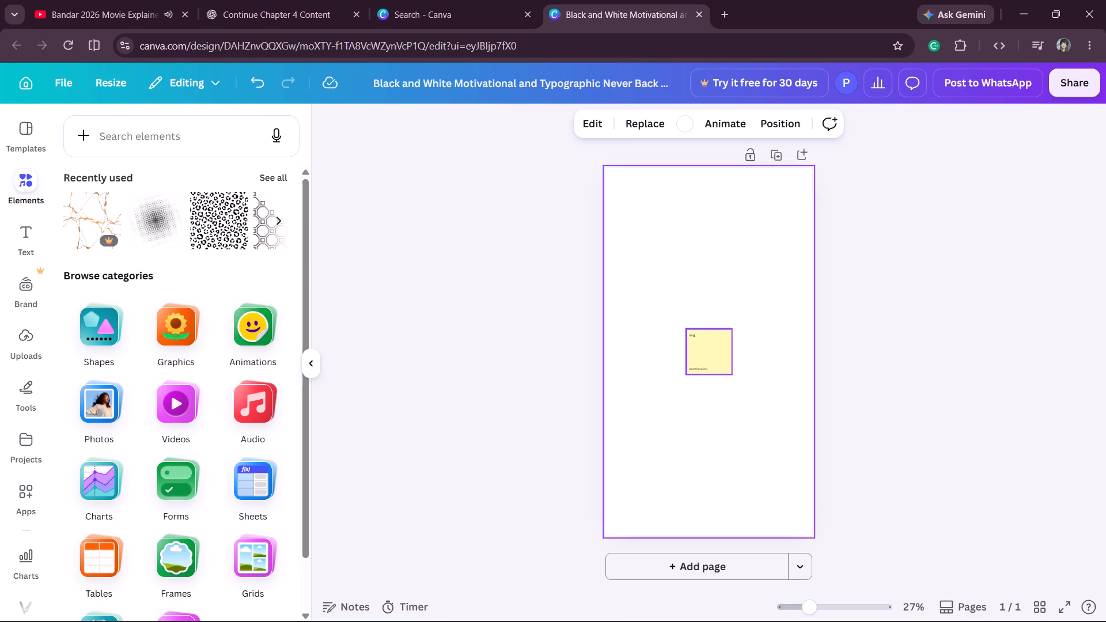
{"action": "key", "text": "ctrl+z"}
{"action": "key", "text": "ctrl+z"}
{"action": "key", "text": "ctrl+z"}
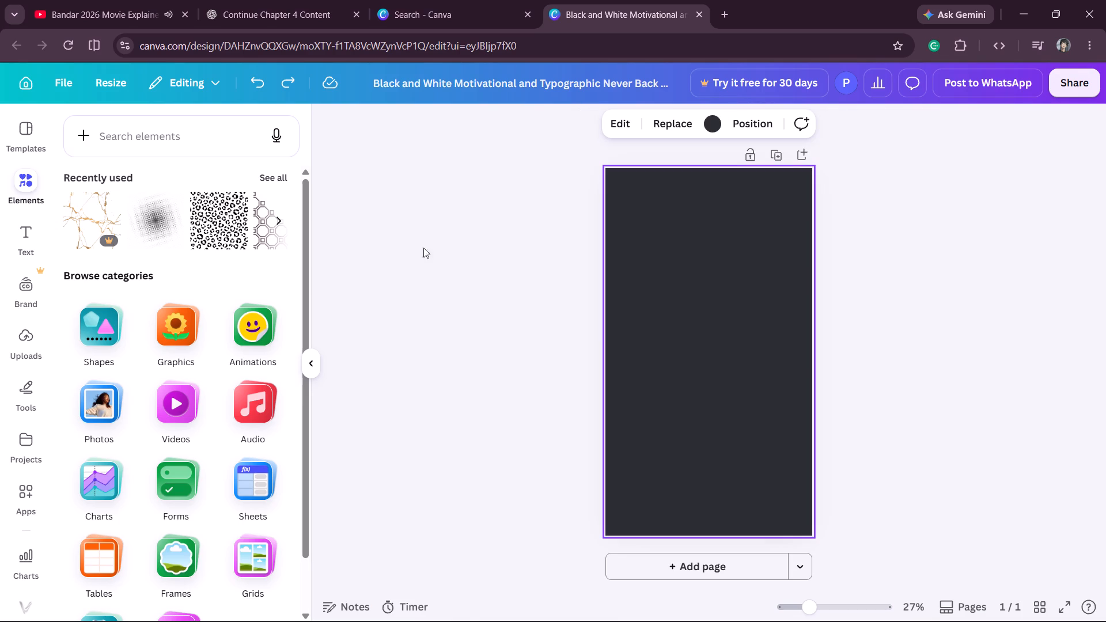
Search the elements for "song" and look through the graphics results for a suitable music graphic.
{"action": "left_click", "coordinate": [192, 137]}
{"action": "type", "text": "song"}
{"action": "key", "text": "Return"}
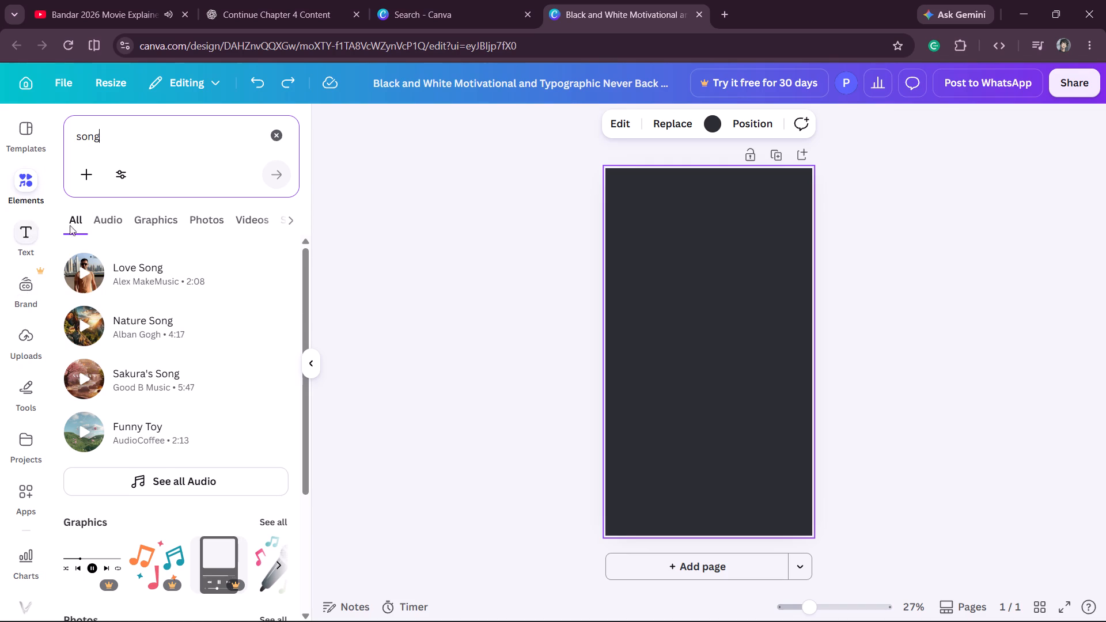
{"action": "left_click", "coordinate": [156, 223]}
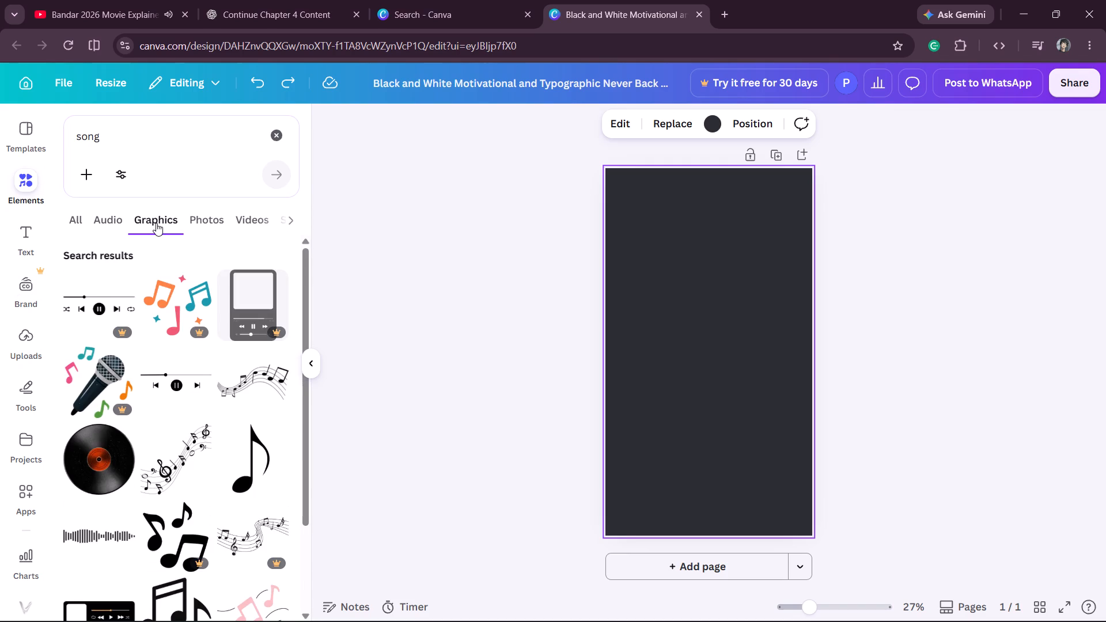
{"action": "scroll", "coordinate": [187, 395], "scroll_direction": "down", "scroll_amount": 3}
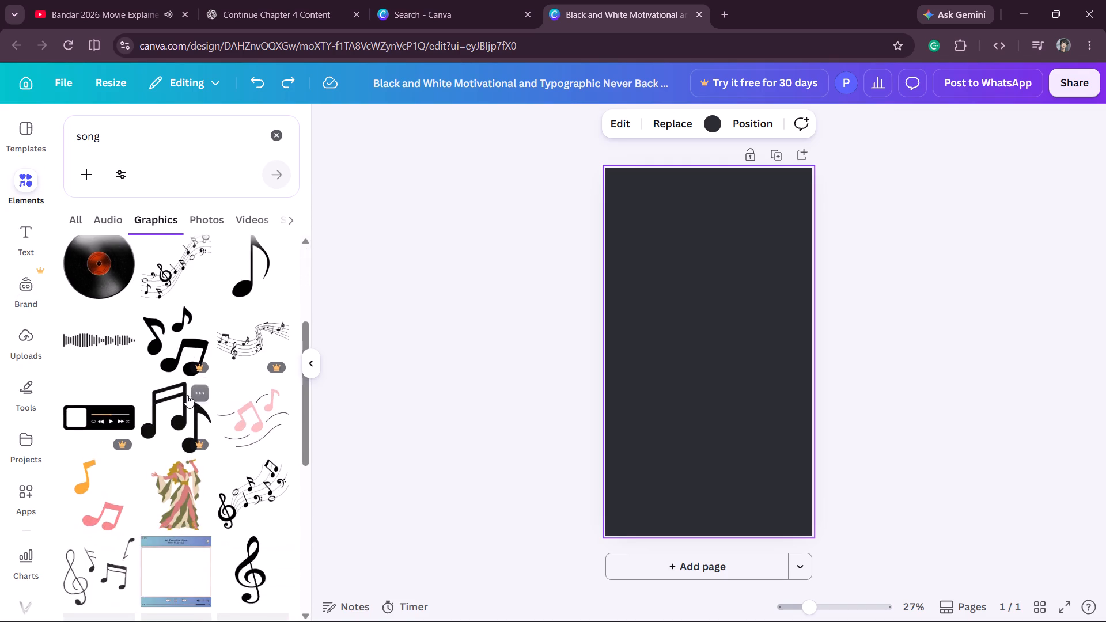
{"action": "scroll", "coordinate": [187, 395], "scroll_direction": "down", "scroll_amount": 1}
{"action": "scroll", "coordinate": [158, 392], "scroll_direction": "up", "scroll_amount": 3}
{"action": "scroll", "coordinate": [170, 443], "scroll_direction": "up", "scroll_amount": 6}
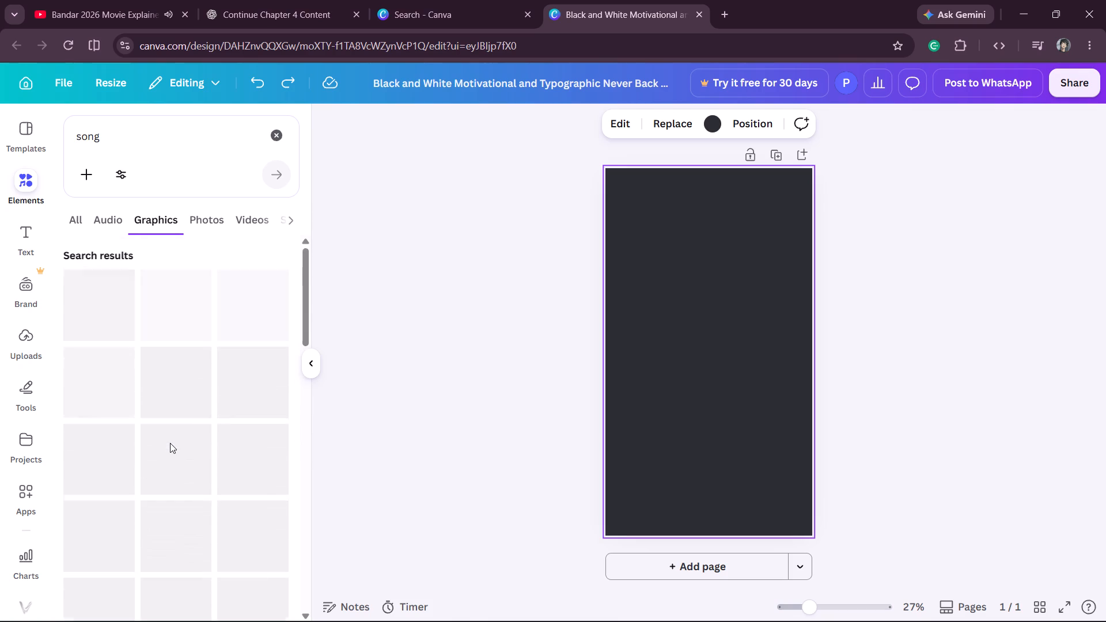
{"action": "scroll", "coordinate": [170, 443], "scroll_direction": "up", "scroll_amount": 1}
{"action": "scroll", "coordinate": [150, 362], "scroll_direction": "down", "scroll_amount": 2}
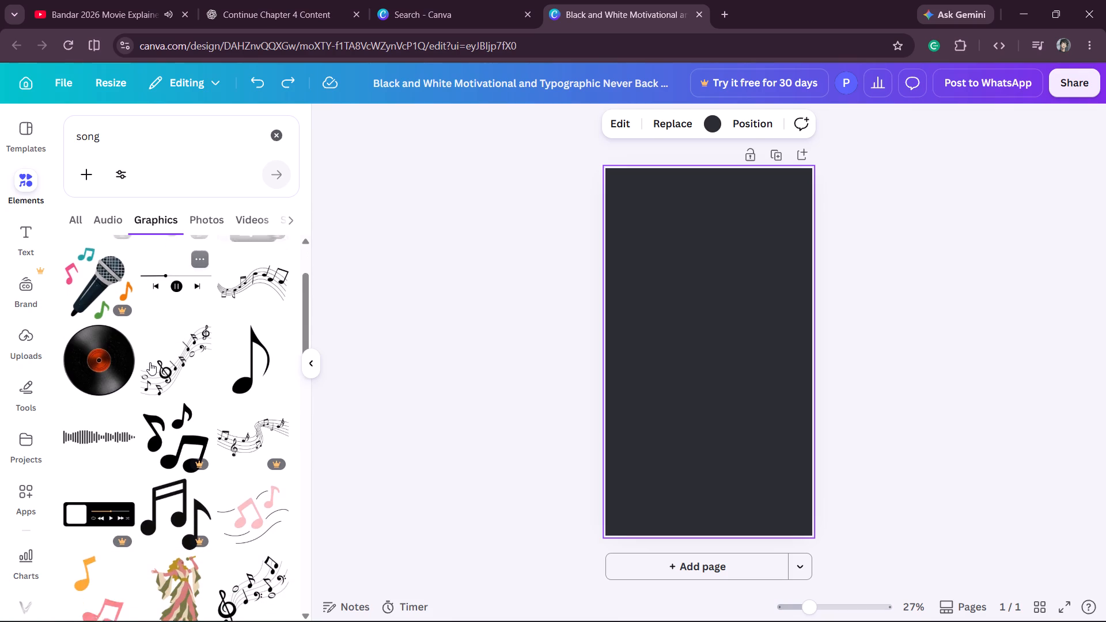
{"action": "scroll", "coordinate": [150, 362], "scroll_direction": "down", "scroll_amount": 2}
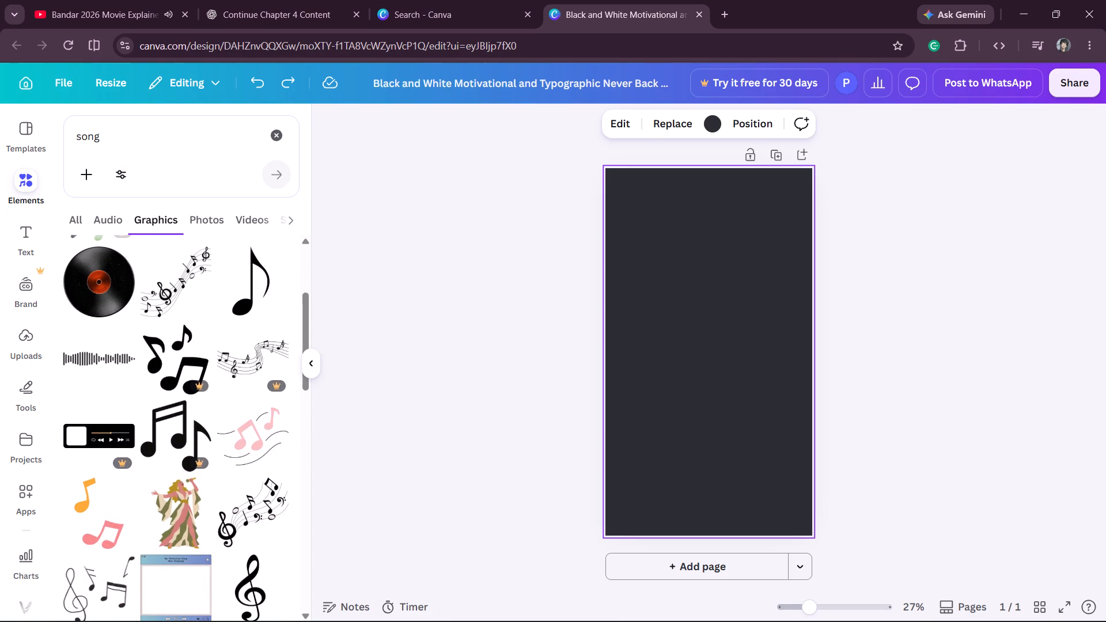
Search the graphics for "beats" and add the black spiky sound-wave graphic to the page.
{"action": "left_click", "coordinate": [125, 131]}
{"action": "key", "text": "BackSpace"}
{"action": "key", "text": "BackSpace"}
{"action": "key", "text": "BackSpace"}
{"action": "key", "text": "BackSpace"}
{"action": "key", "text": "BackSpace"}
{"action": "type", "text": "beats"}
{"action": "key", "text": "Return"}
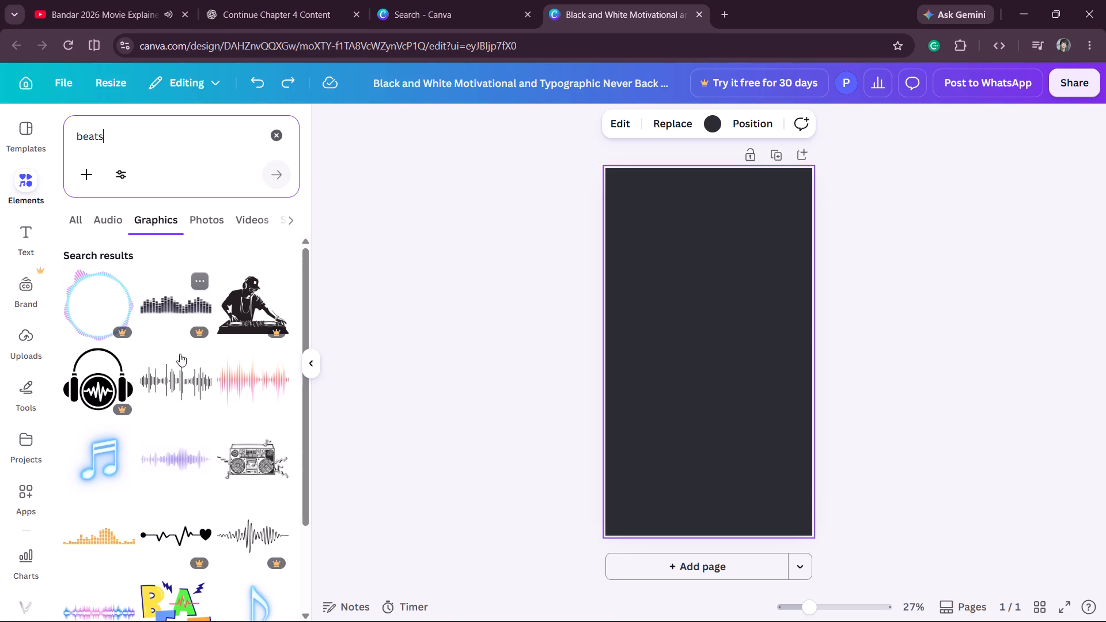
{"action": "left_click", "coordinate": [174, 387]}
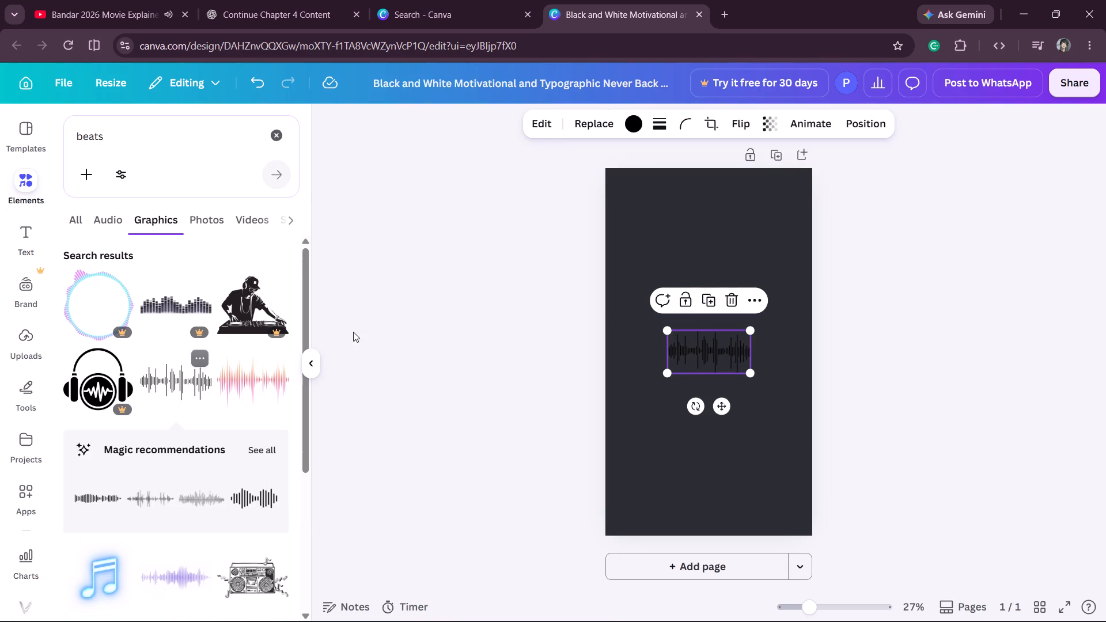
Recolour the sound-wave graphic from the default solid colours to white.
{"action": "left_click", "coordinate": [632, 120]}
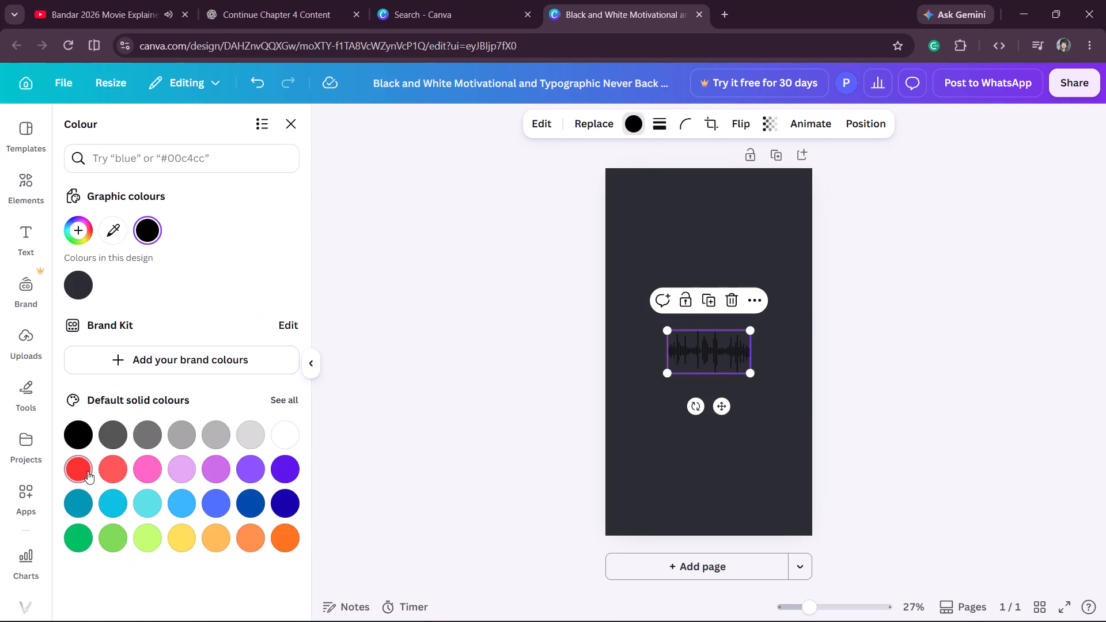
{"action": "left_click", "coordinate": [294, 424]}
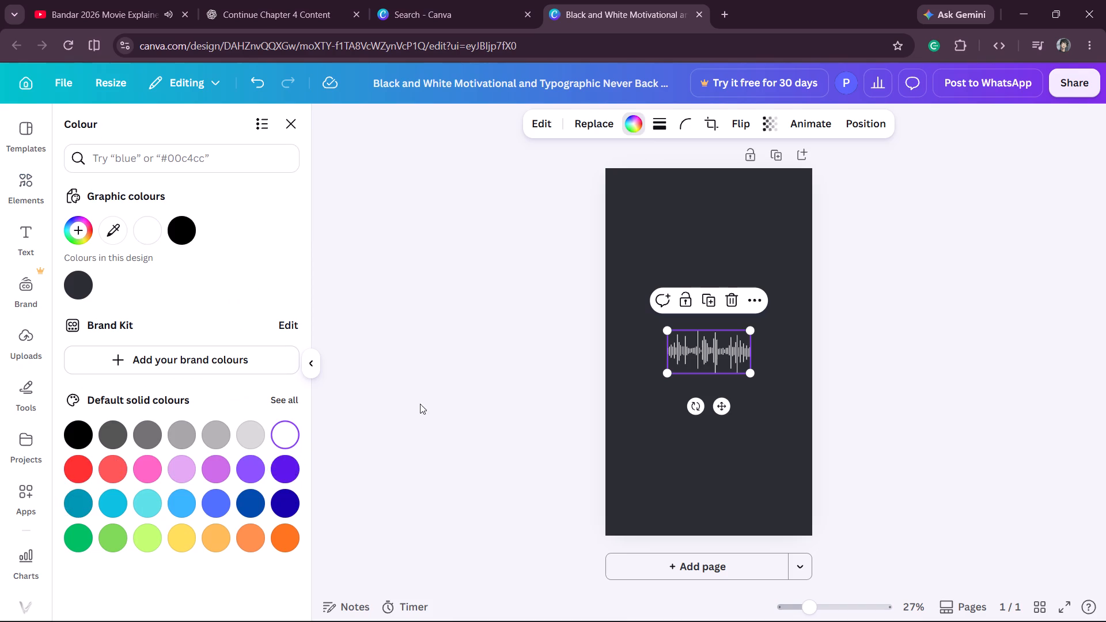
{"action": "left_click", "coordinate": [860, 381]}
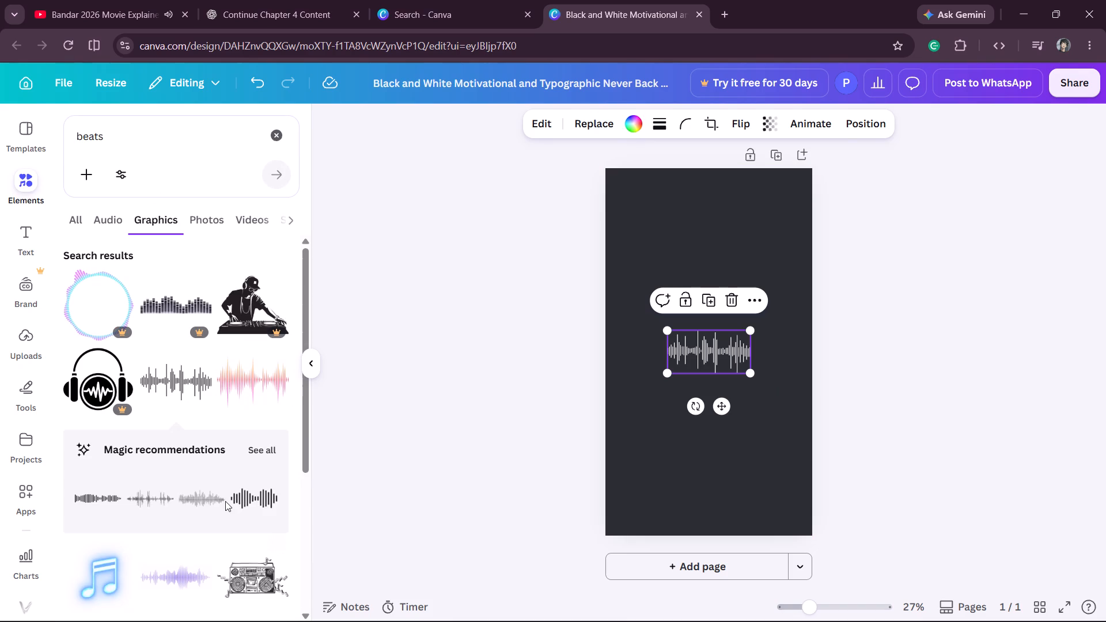
Add the circular blue and purple sound-wave ring from the beats graphics to the page, over the white waveform.
{"action": "scroll", "coordinate": [225, 501], "scroll_direction": "down", "scroll_amount": 2}
{"action": "scroll", "coordinate": [225, 501], "scroll_direction": "up", "scroll_amount": 1}
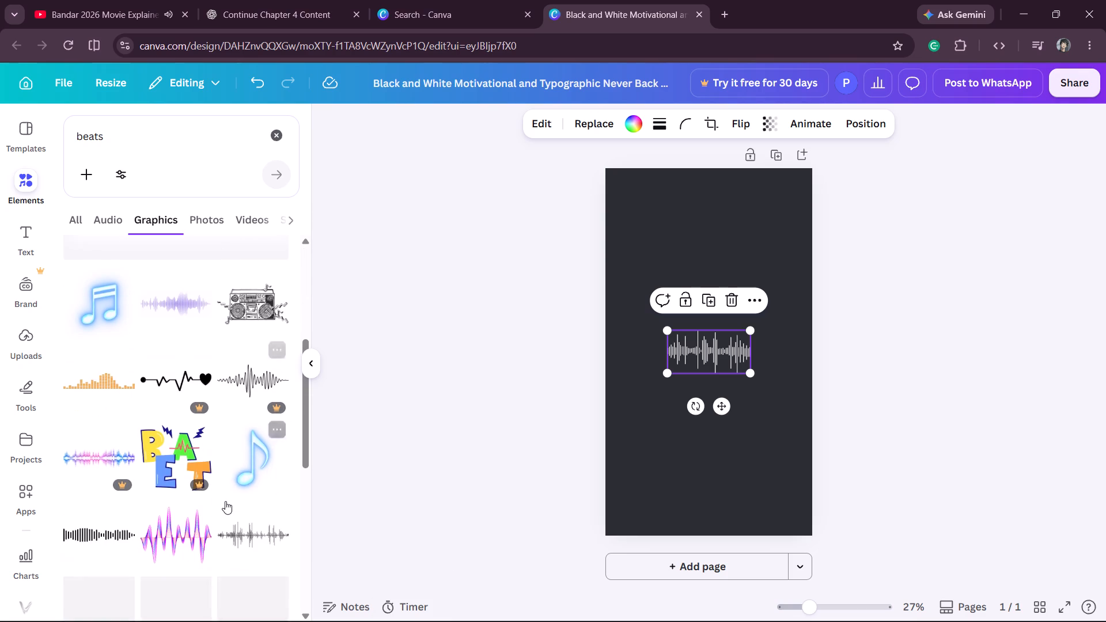
{"action": "scroll", "coordinate": [225, 501], "scroll_direction": "up", "scroll_amount": 1}
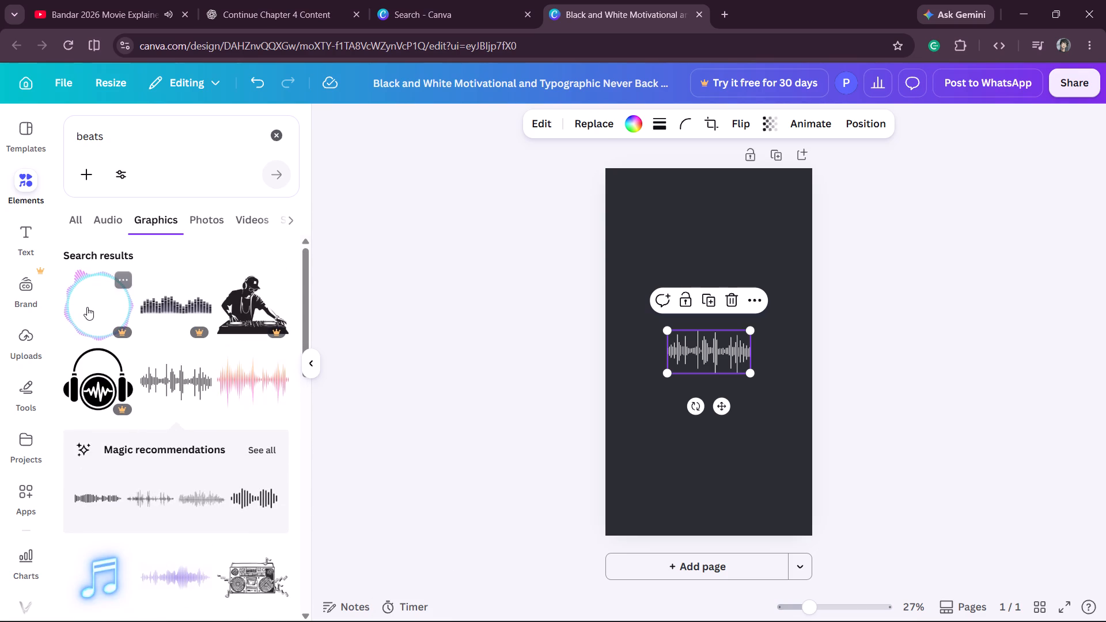
{"action": "left_click", "coordinate": [87, 307]}
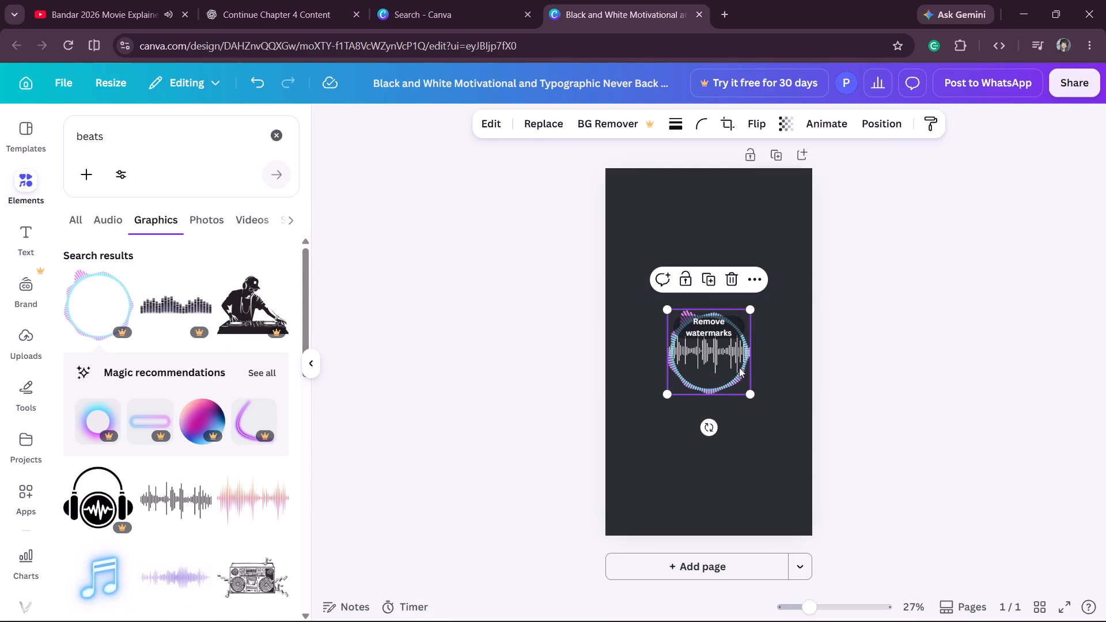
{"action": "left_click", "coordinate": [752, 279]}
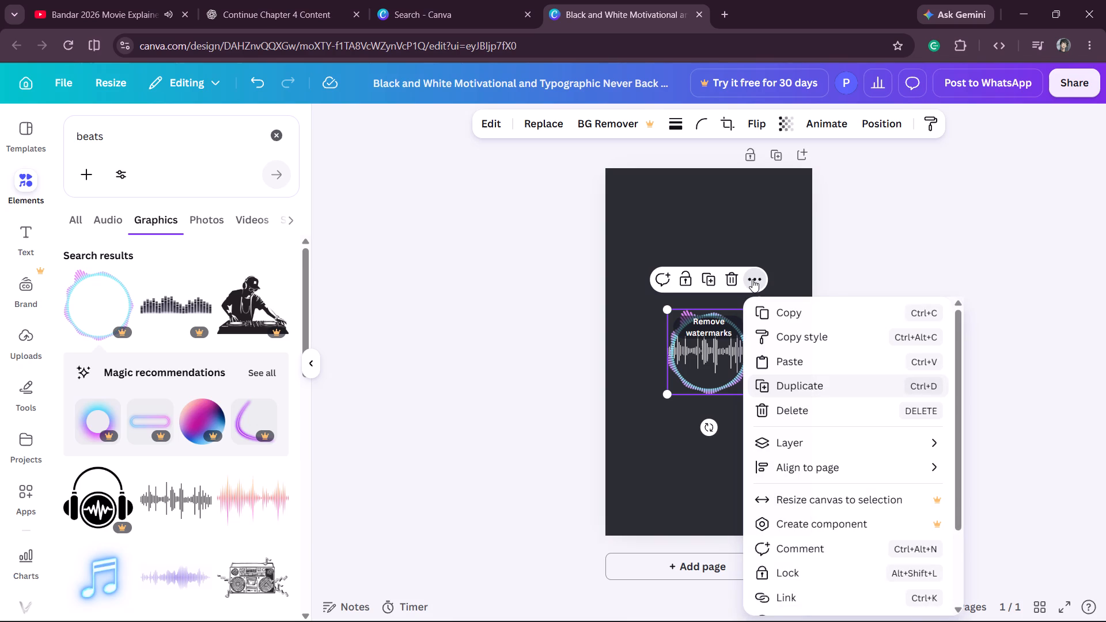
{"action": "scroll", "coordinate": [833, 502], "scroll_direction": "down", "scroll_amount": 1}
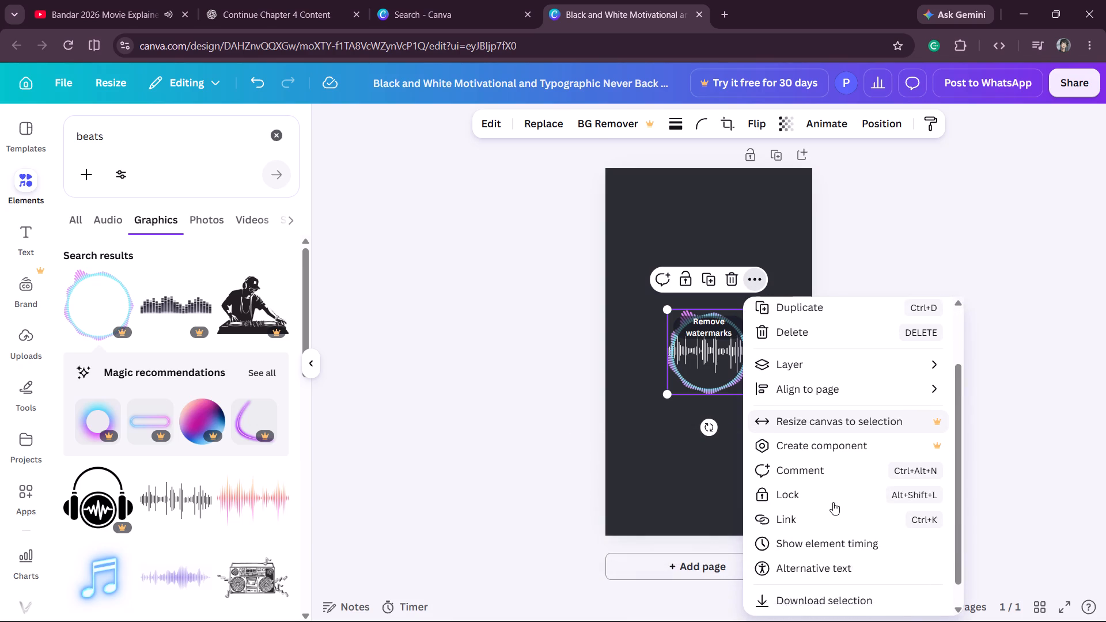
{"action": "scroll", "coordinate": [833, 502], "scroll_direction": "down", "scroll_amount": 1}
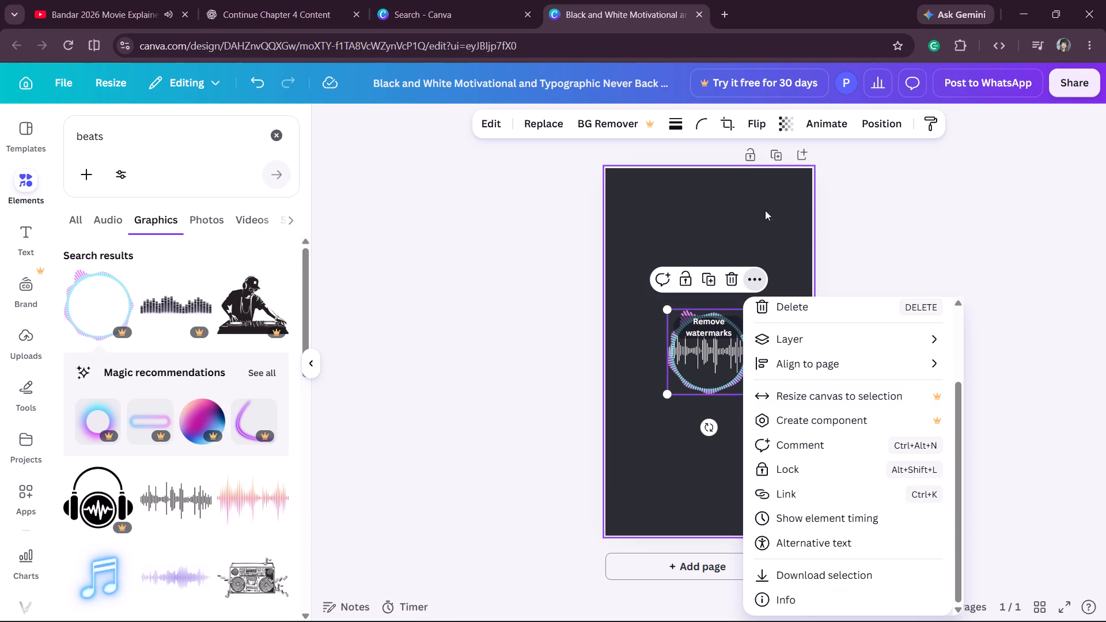
Reduce the circular sound-wave ring's transparency value to about 15 and deselect the ring.
{"action": "left_click", "coordinate": [774, 121]}
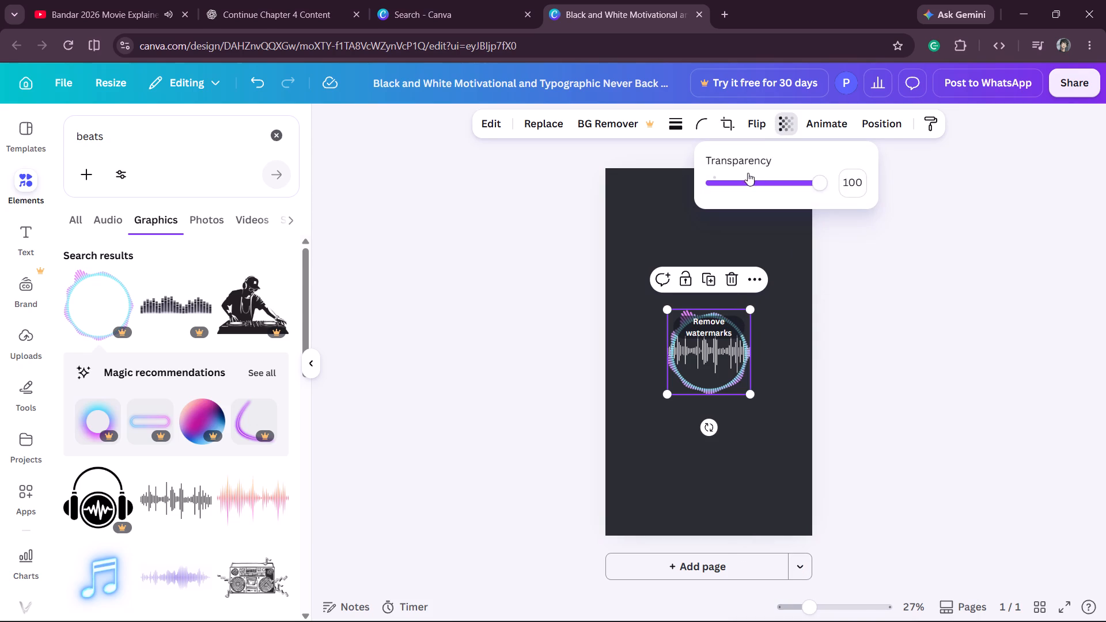
{"action": "left_click_drag", "start_coordinate": [744, 183], "coordinate": [728, 183]}
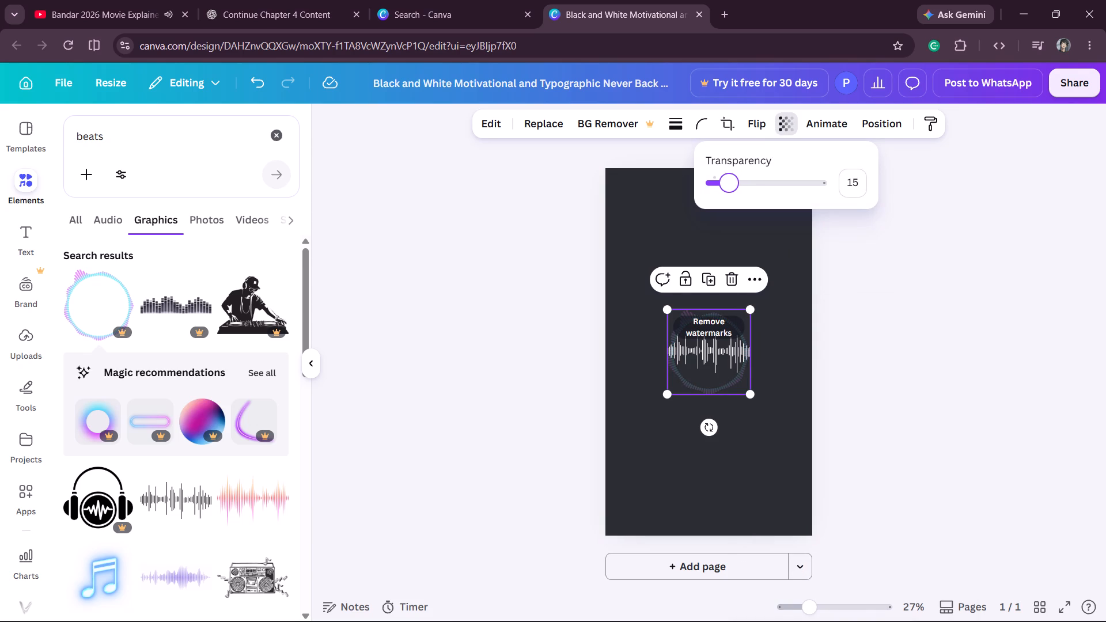
{"action": "left_click_drag", "start_coordinate": [728, 183], "coordinate": [728, 183]}
{"action": "left_click", "coordinate": [869, 423]}
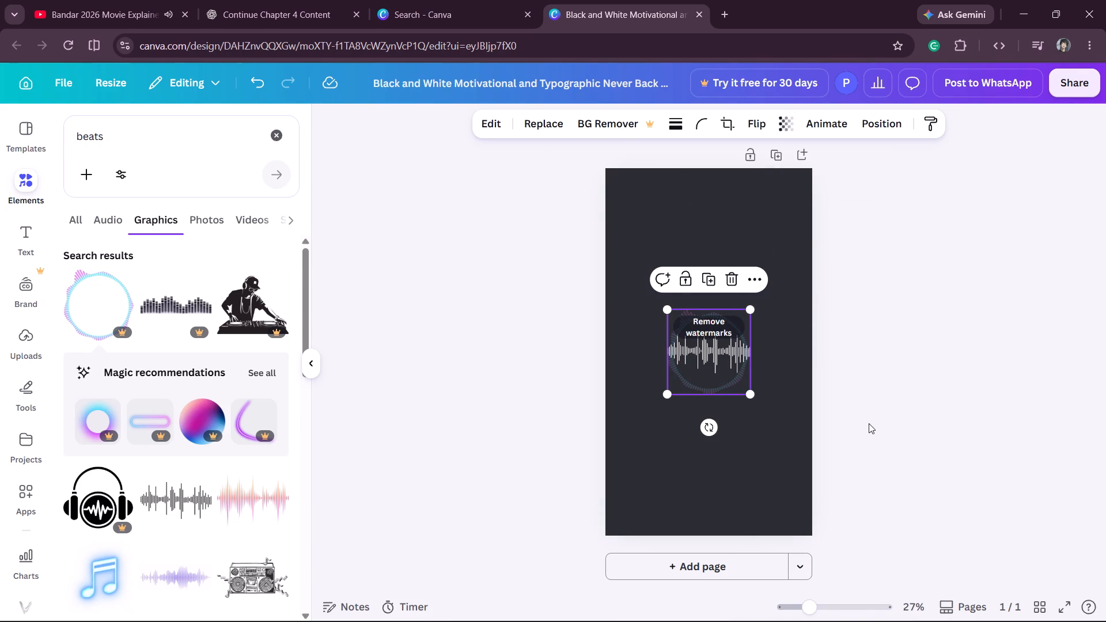
{"action": "left_click", "coordinate": [869, 423]}
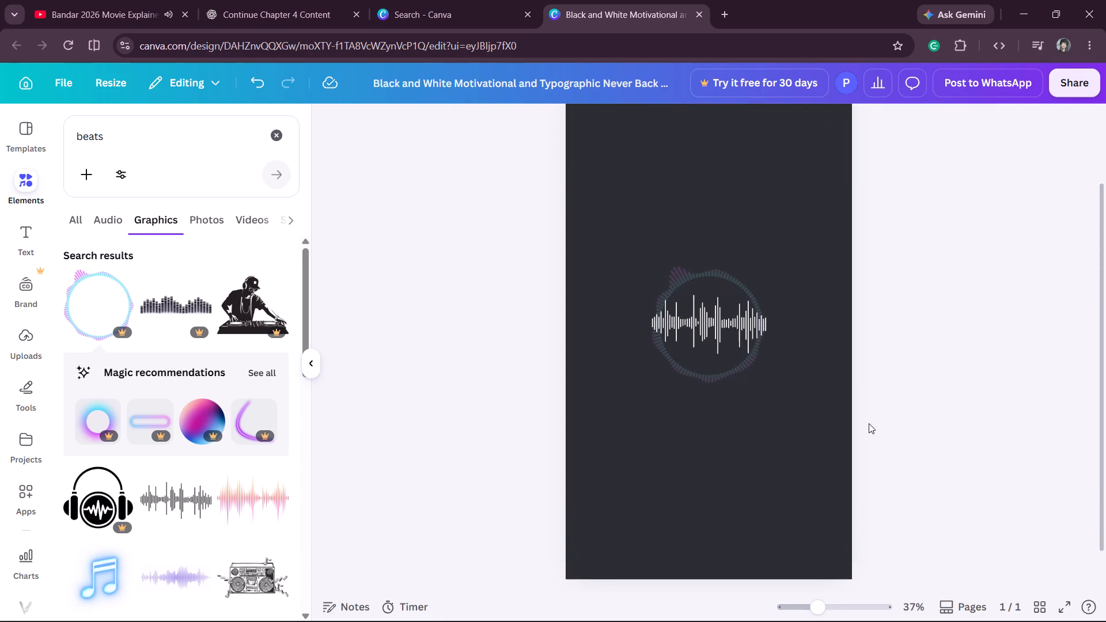
Add the glowing blue double music note from the beats graphics and place it above the white waveform.
{"action": "scroll", "coordinate": [869, 423], "scroll_direction": "up", "scroll_amount": 1}
{"action": "scroll", "coordinate": [193, 553], "scroll_direction": "down", "scroll_amount": 1}
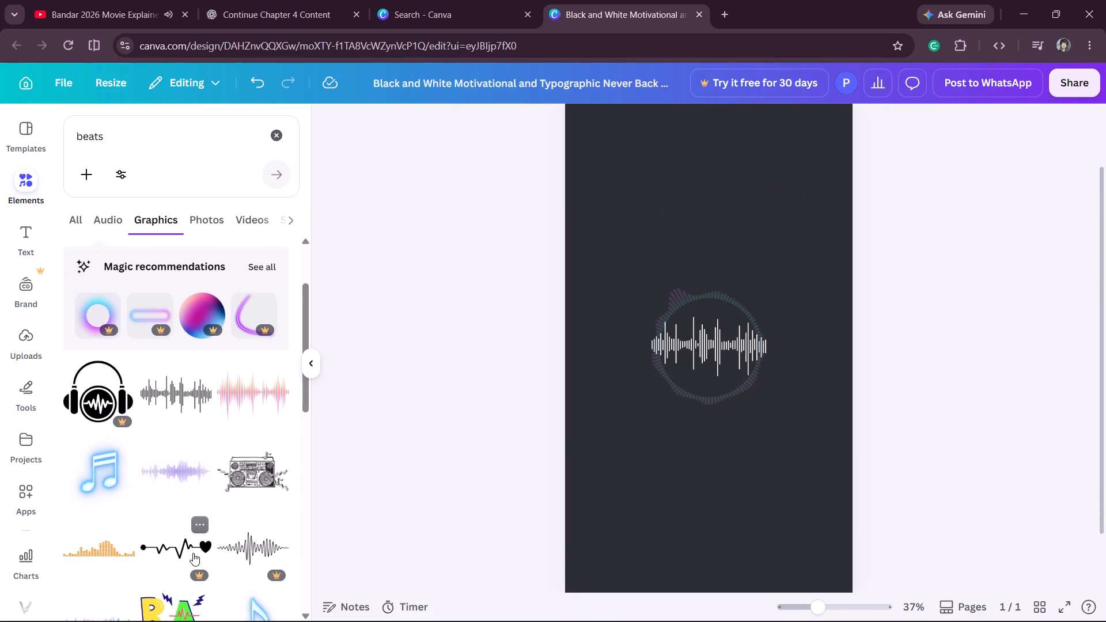
{"action": "scroll", "coordinate": [179, 514], "scroll_direction": "down", "scroll_amount": 1}
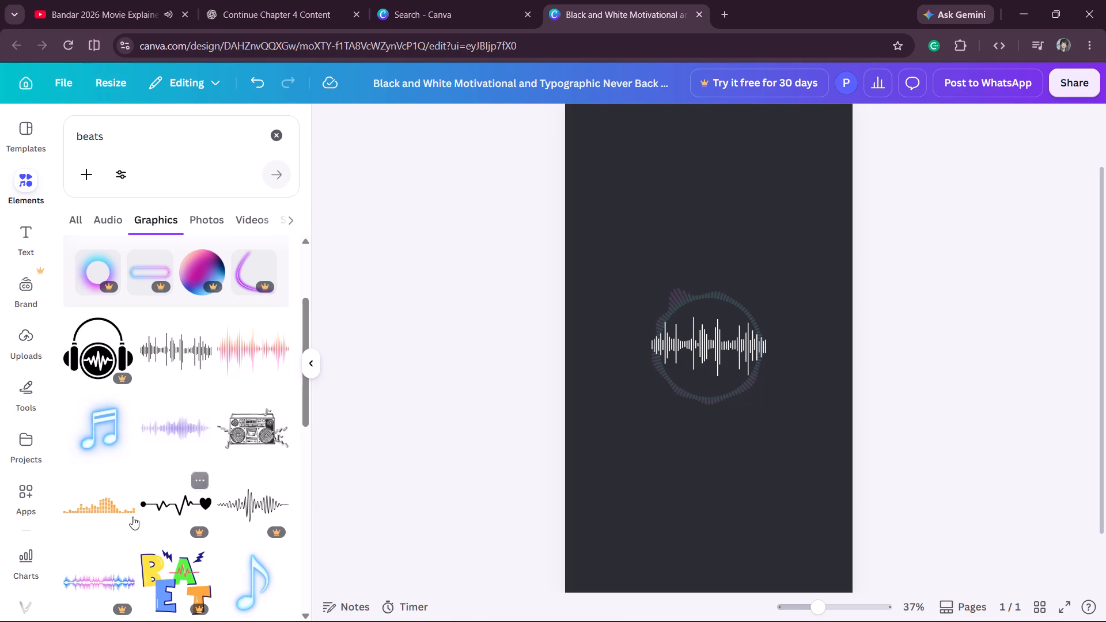
{"action": "left_click", "coordinate": [100, 439]}
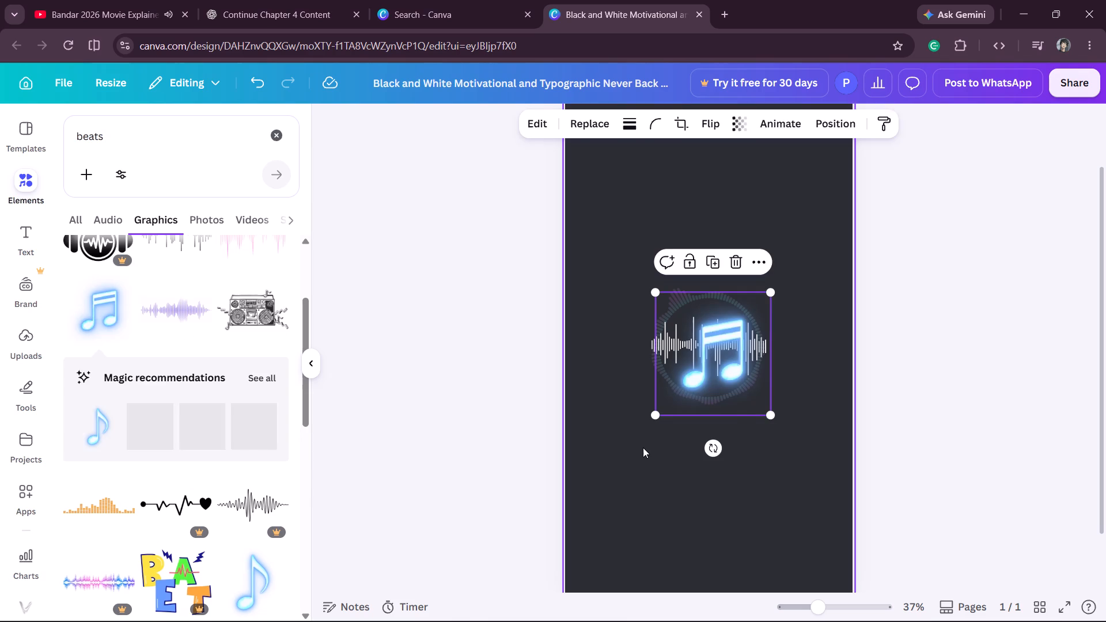
{"action": "left_click_drag", "start_coordinate": [741, 411], "coordinate": [725, 312]}
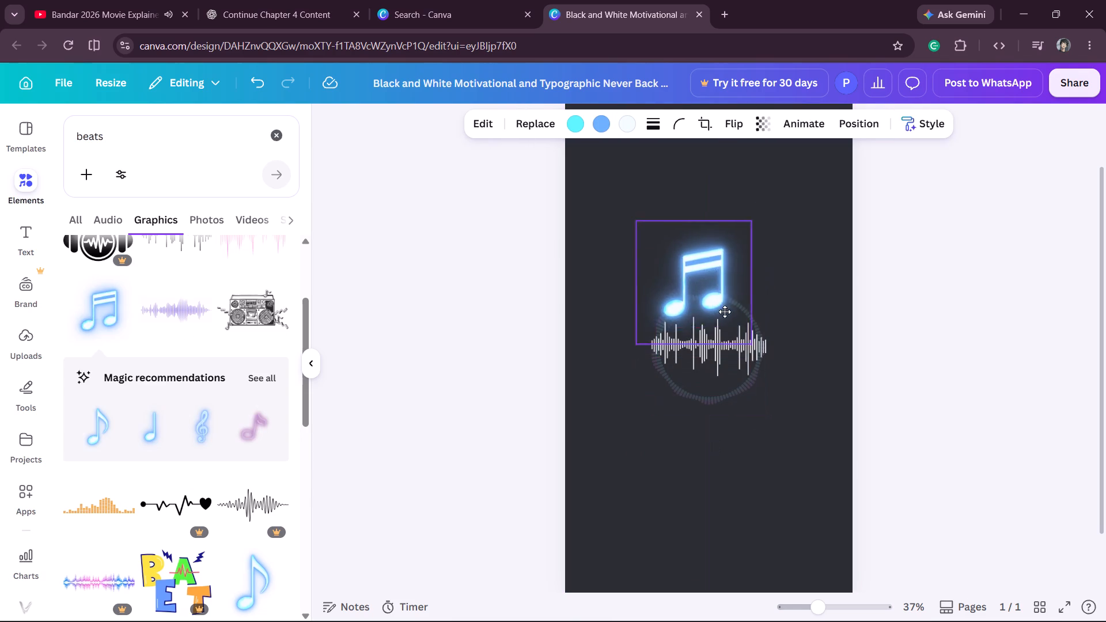
{"action": "left_click_drag", "start_coordinate": [725, 312], "coordinate": [711, 267]}
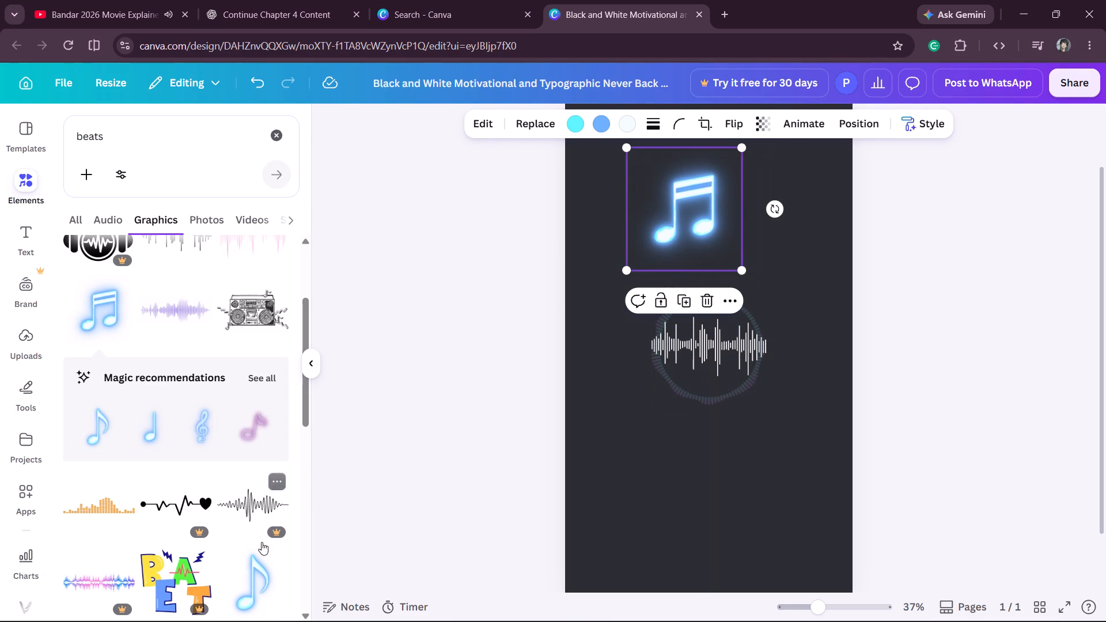
Add the glowing blue single music note and place it above the waveform, to the right of the double note.
{"action": "left_click", "coordinate": [260, 606]}
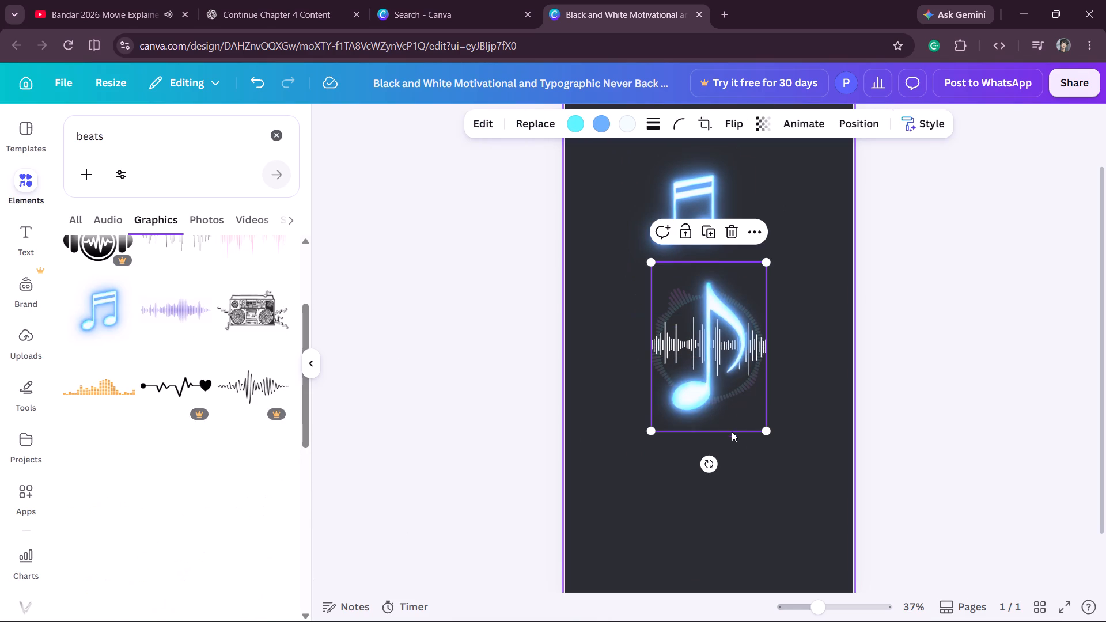
{"action": "left_click_drag", "start_coordinate": [729, 424], "coordinate": [777, 327]}
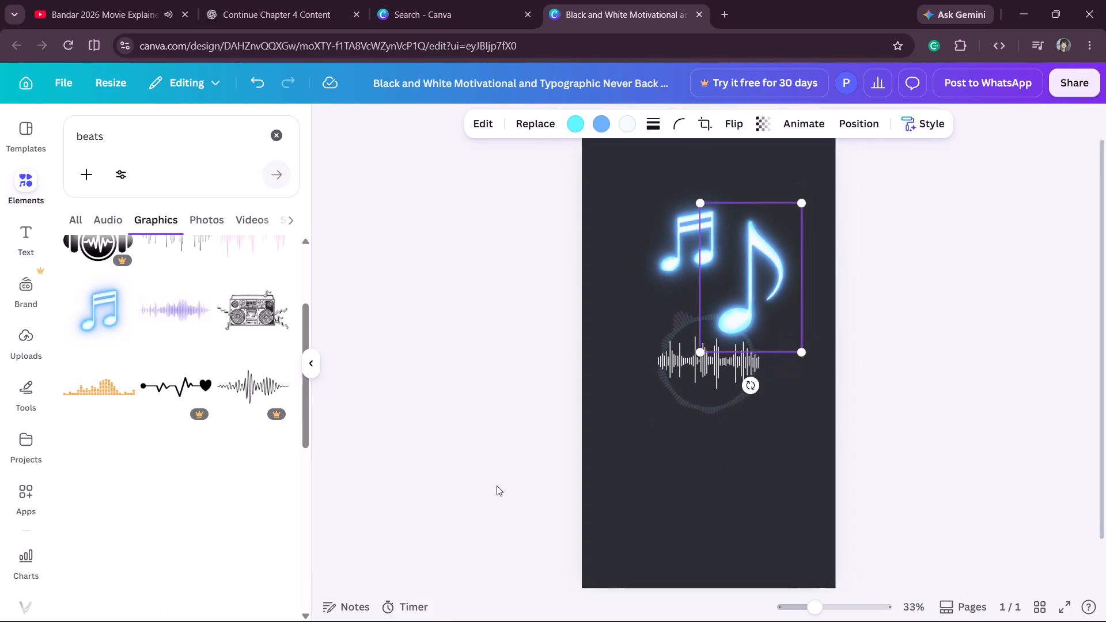
Shrink the glowing double music note to about 195 × 208 px and place it near the page's upper-right corner.
{"action": "scroll", "coordinate": [497, 486], "scroll_direction": "up", "scroll_amount": 4}
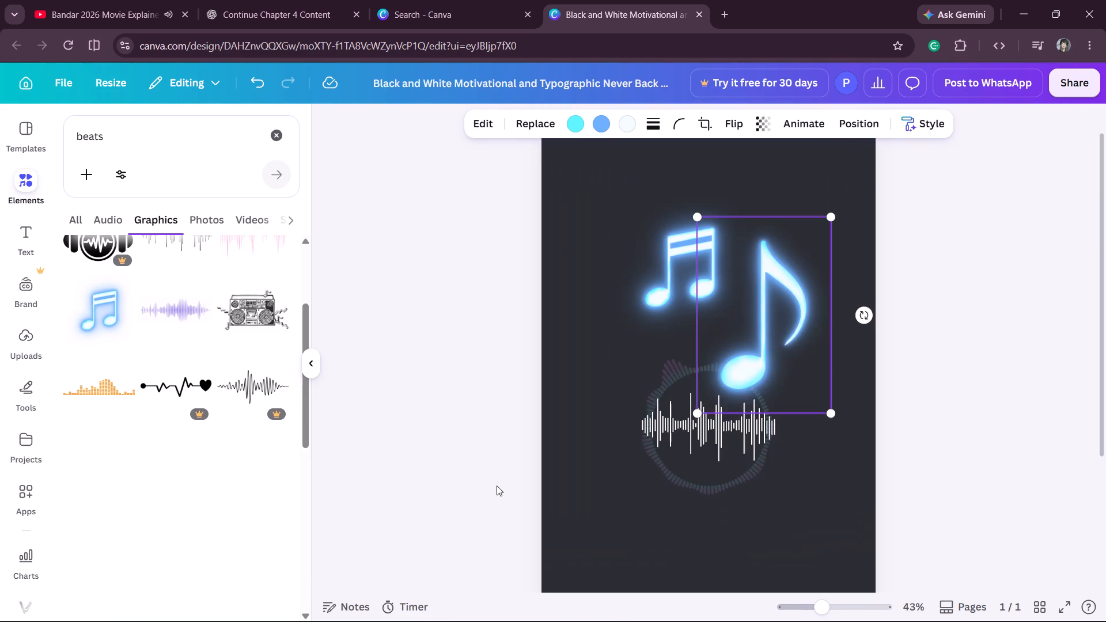
{"action": "scroll", "coordinate": [709, 369], "scroll_direction": "up", "scroll_amount": 2}
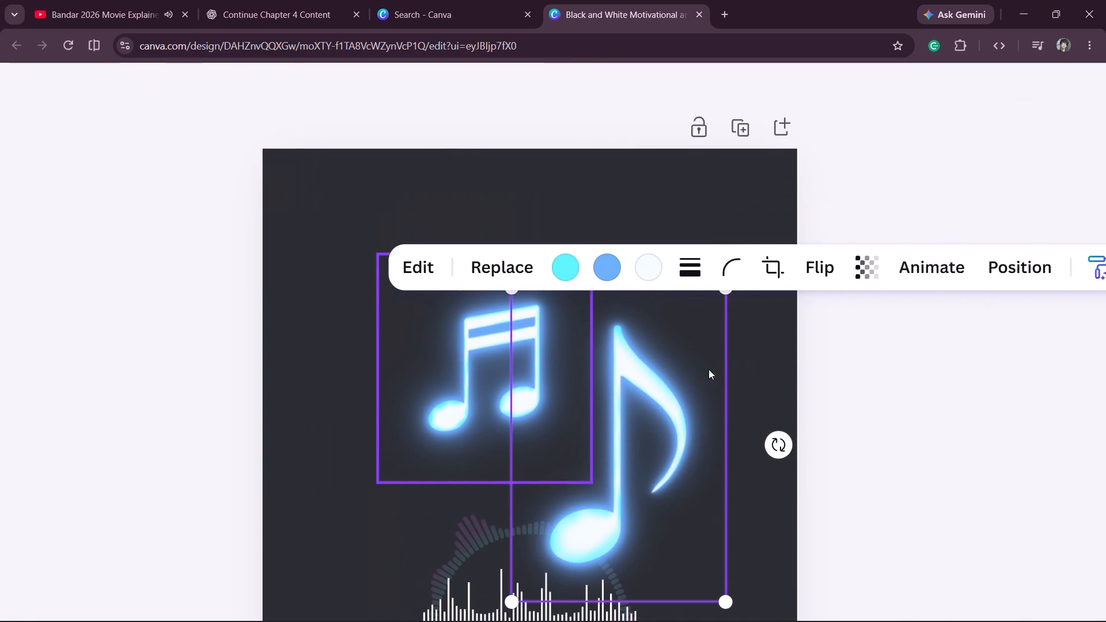
{"action": "left_click_drag", "start_coordinate": [385, 385], "coordinate": [538, 288]}
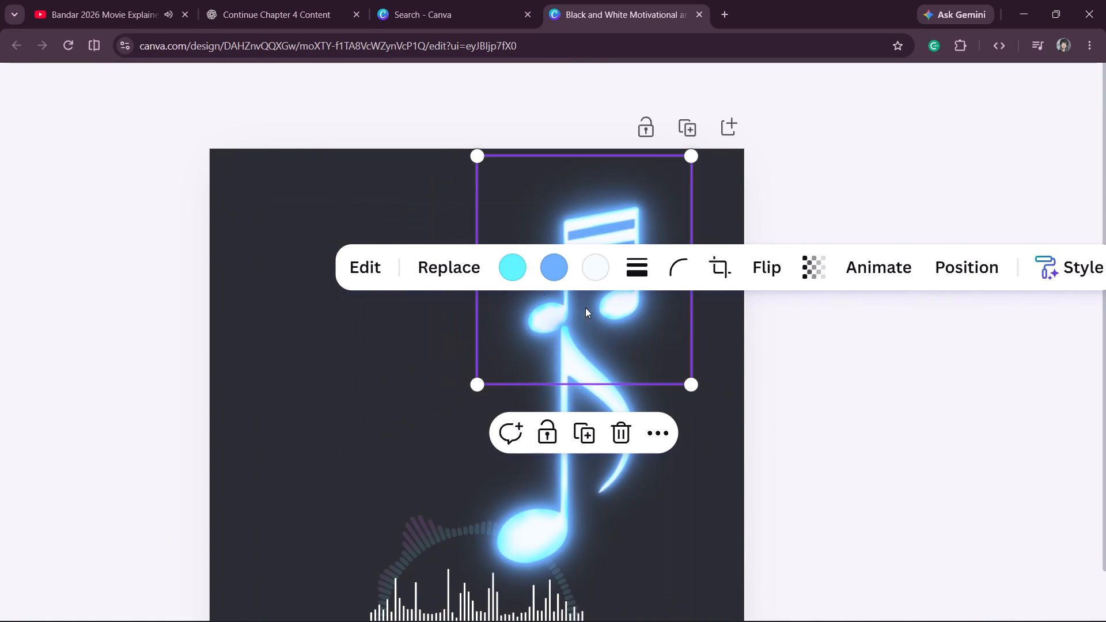
{"action": "left_click_drag", "start_coordinate": [691, 389], "coordinate": [584, 297]}
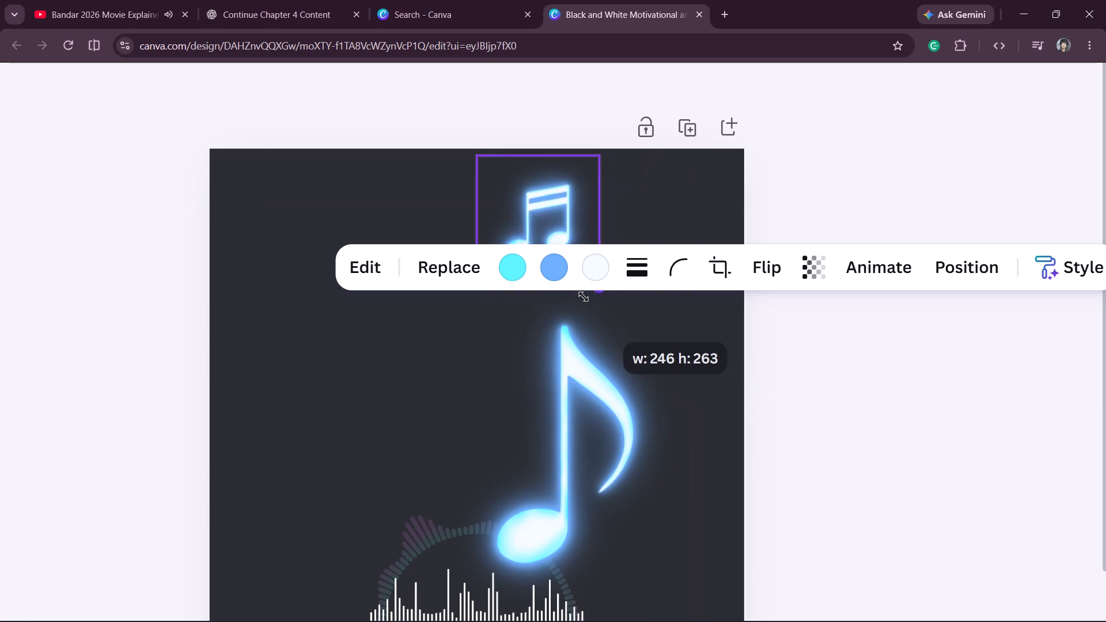
{"action": "left_click_drag", "start_coordinate": [584, 297], "coordinate": [558, 278]}
{"action": "left_click_drag", "start_coordinate": [539, 200], "coordinate": [651, 206]}
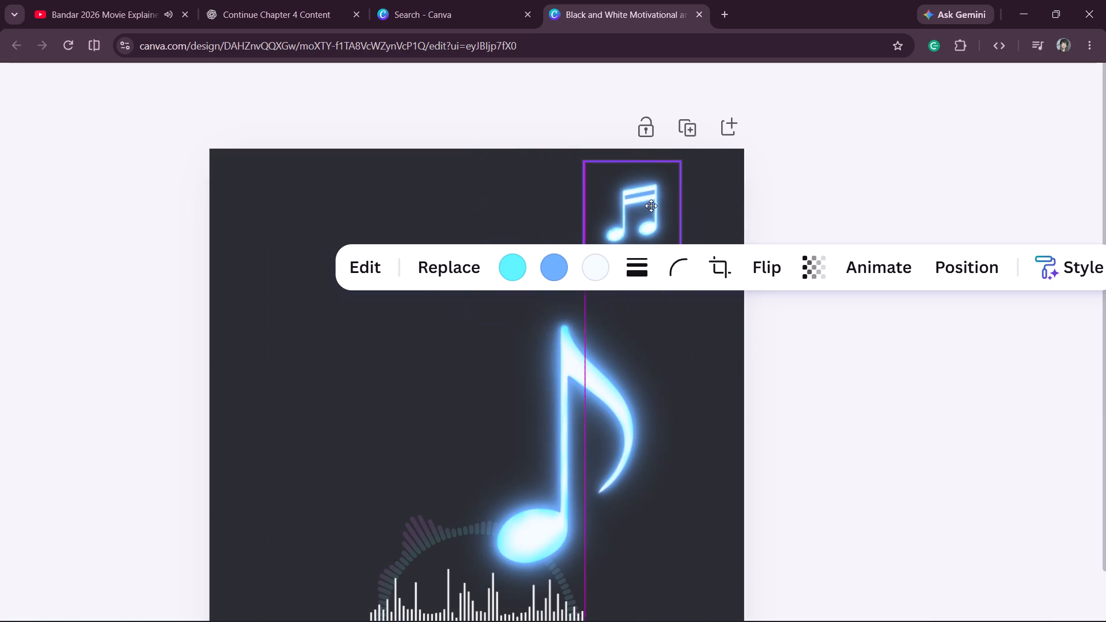
{"action": "left_click_drag", "start_coordinate": [651, 206], "coordinate": [653, 206]}
Shrink the glowing single music note to about 190 × 279 px and place it in the page's upper-right corner, overlapping the double note.
{"action": "left_click_drag", "start_coordinate": [586, 420], "coordinate": [691, 341]}
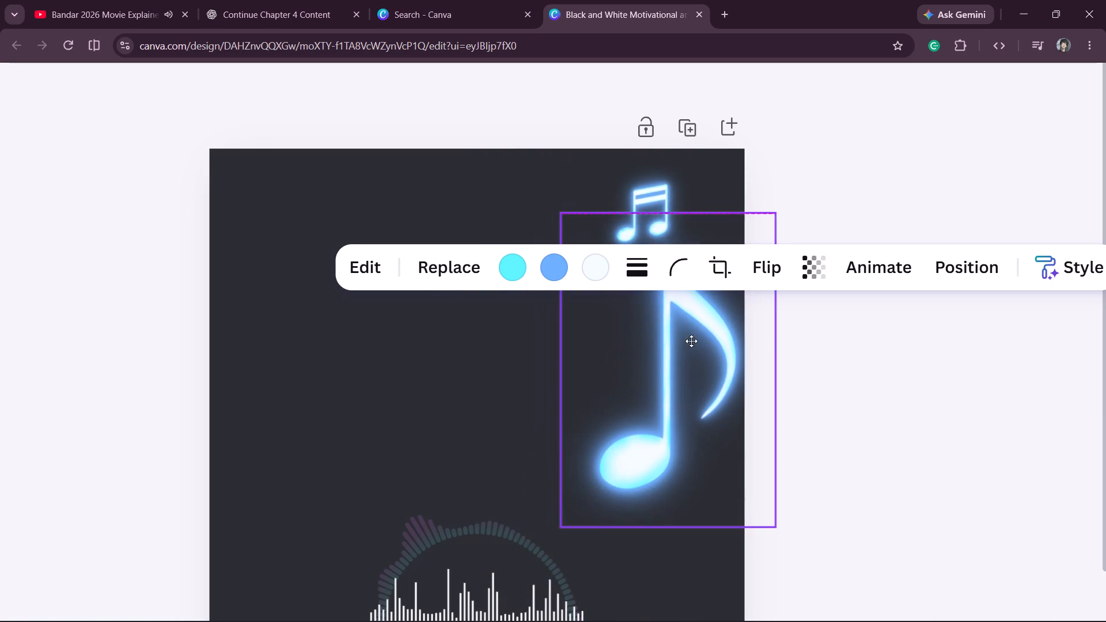
{"action": "left_click_drag", "start_coordinate": [691, 341], "coordinate": [685, 280]}
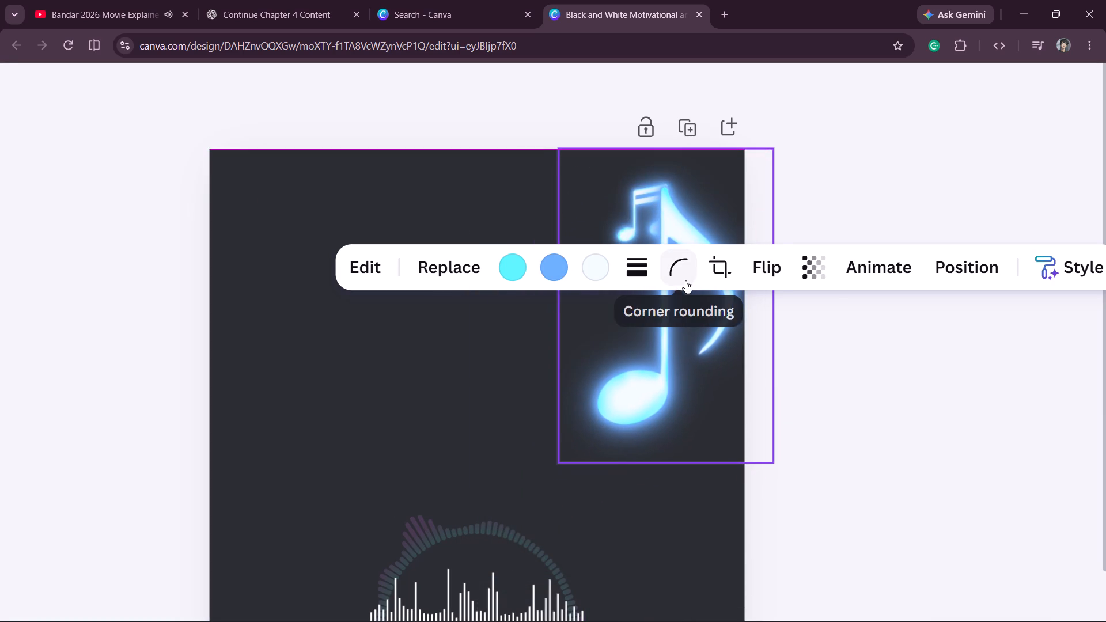
{"action": "left_click_drag", "start_coordinate": [685, 280], "coordinate": [685, 280]}
{"action": "left_click", "coordinate": [621, 208]}
{"action": "left_click_drag", "start_coordinate": [669, 347], "coordinate": [669, 350]}
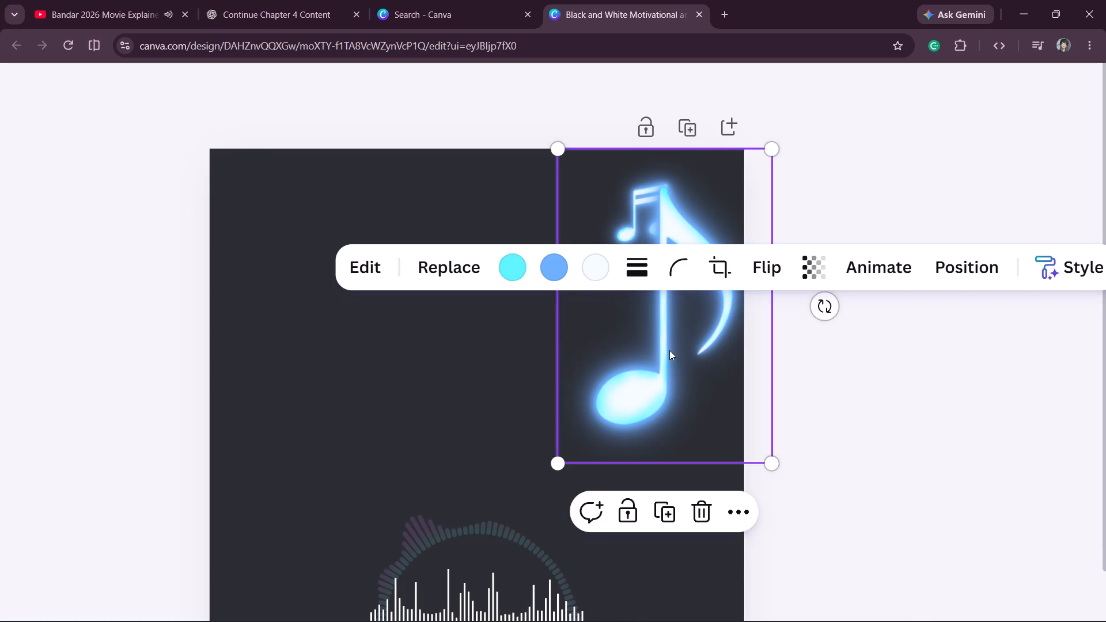
{"action": "left_click_drag", "start_coordinate": [669, 350], "coordinate": [667, 414]}
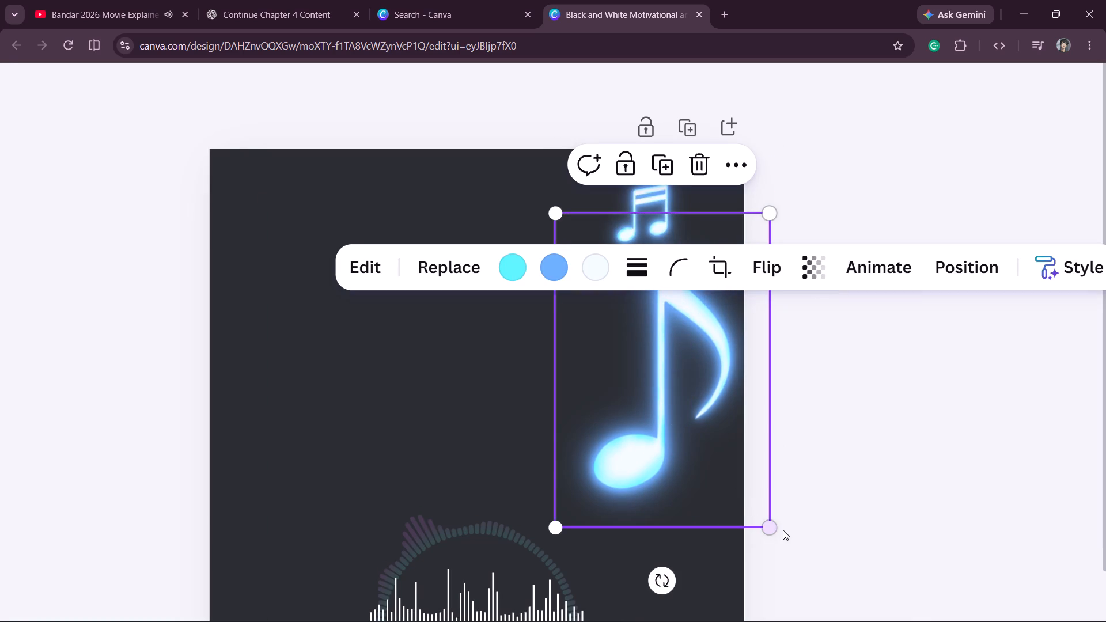
{"action": "left_click_drag", "start_coordinate": [776, 529], "coordinate": [627, 377]}
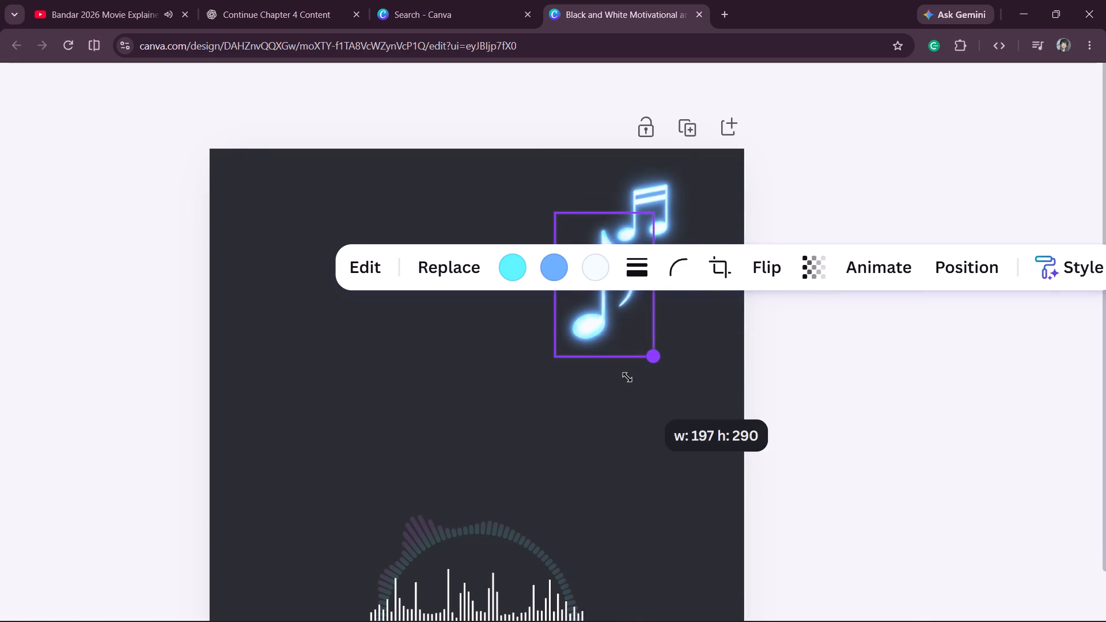
{"action": "left_click_drag", "start_coordinate": [627, 377], "coordinate": [624, 374]}
{"action": "left_click_drag", "start_coordinate": [621, 327], "coordinate": [701, 305]}
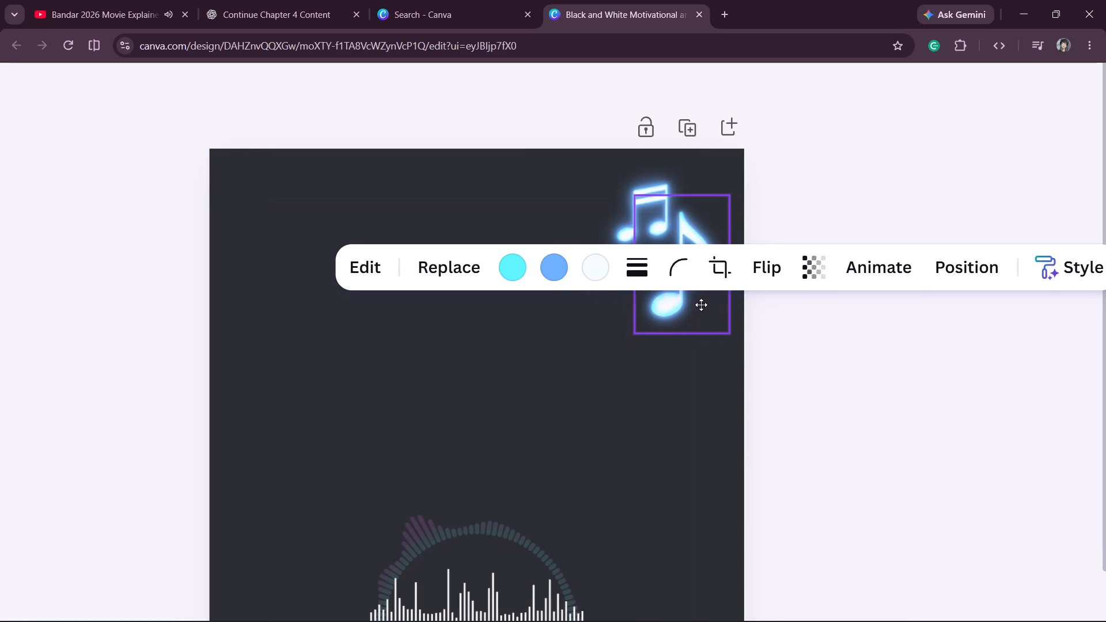
{"action": "left_click_drag", "start_coordinate": [701, 305], "coordinate": [702, 305]}
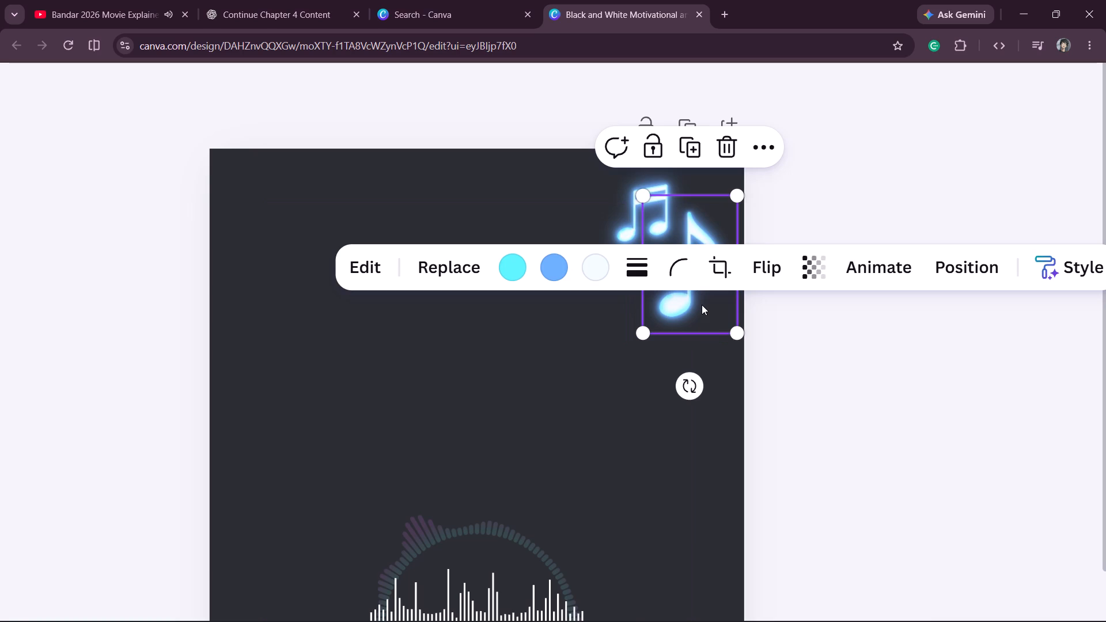
Send the single music note to the back of the layer order.
{"action": "scroll", "coordinate": [799, 312], "scroll_direction": "left", "scroll_amount": 1}
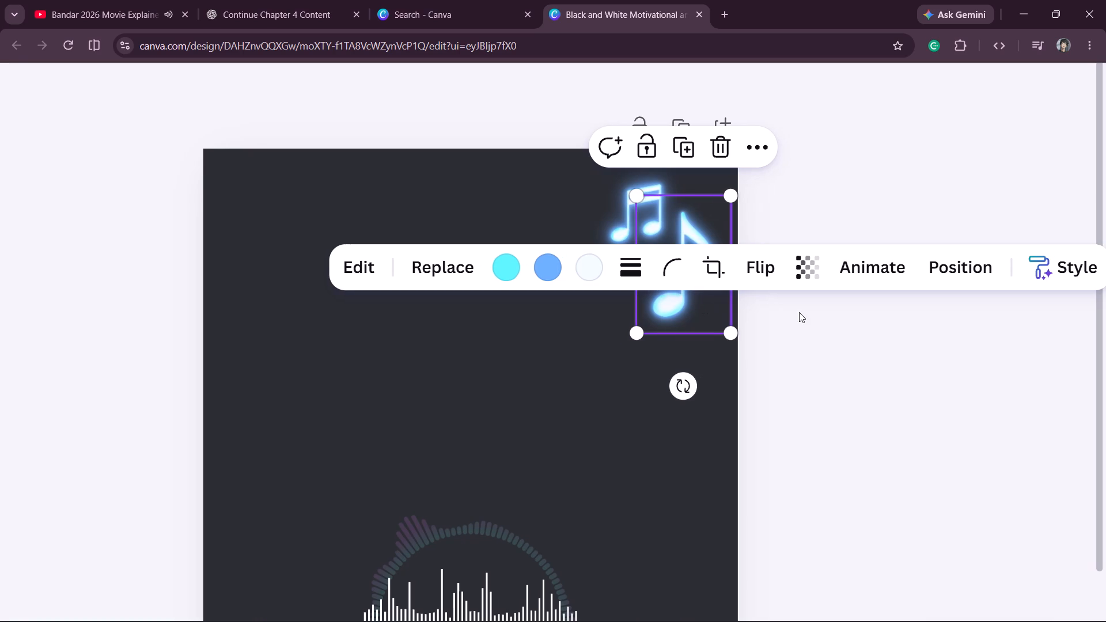
{"action": "left_click", "coordinate": [944, 264]}
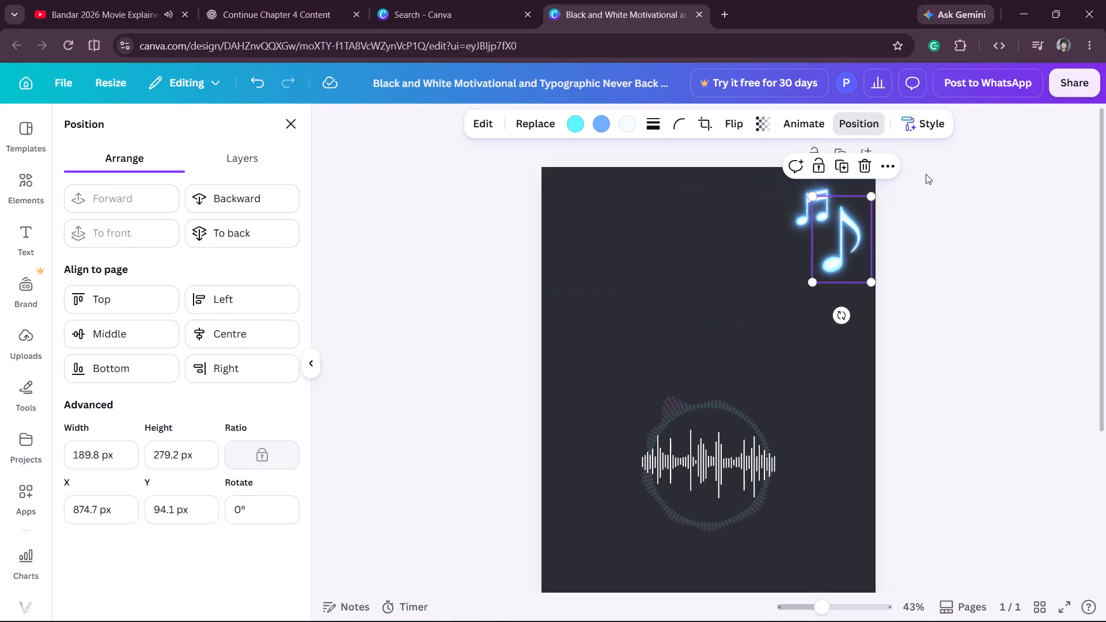
{"action": "left_click", "coordinate": [926, 174]}
{"action": "left_click", "coordinate": [940, 244]}
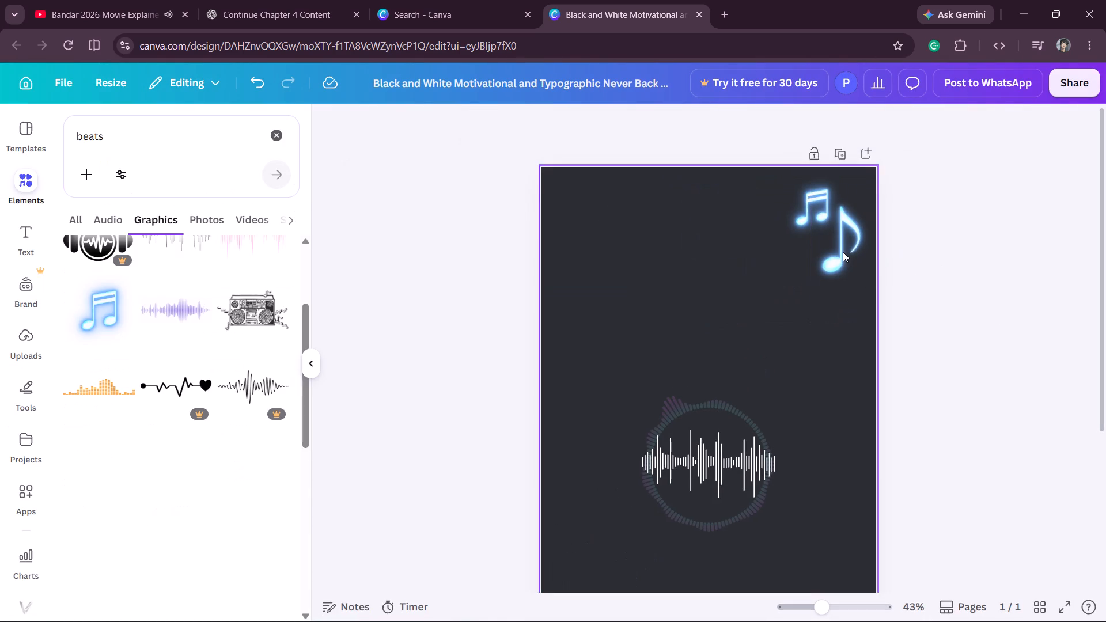
{"action": "left_click", "coordinate": [843, 252]}
{"action": "left_click", "coordinate": [853, 128]}
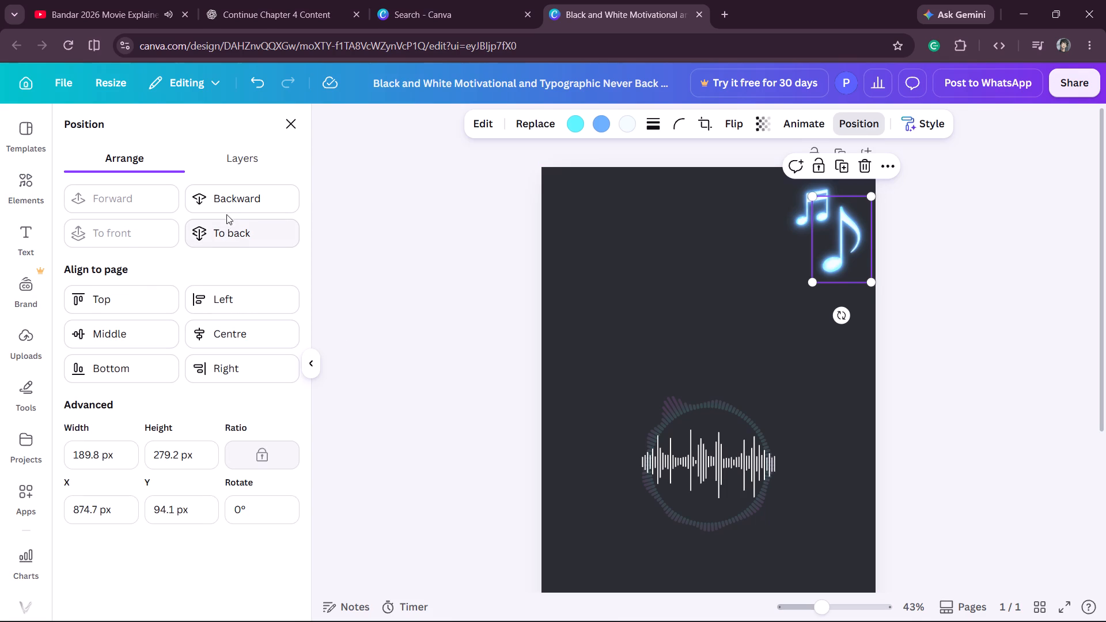
{"action": "left_click", "coordinate": [209, 248]}
{"action": "left_click", "coordinate": [215, 236]}
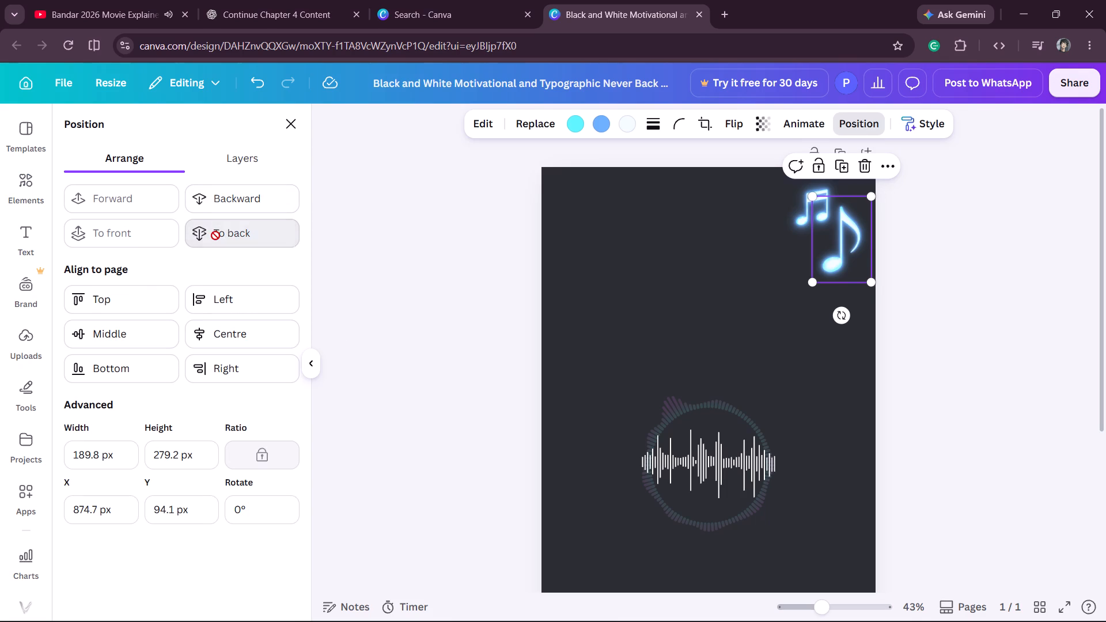
Enlarge the double music note to about 268 × 287 px so it overlaps the single note.
{"action": "left_click", "coordinate": [804, 219]}
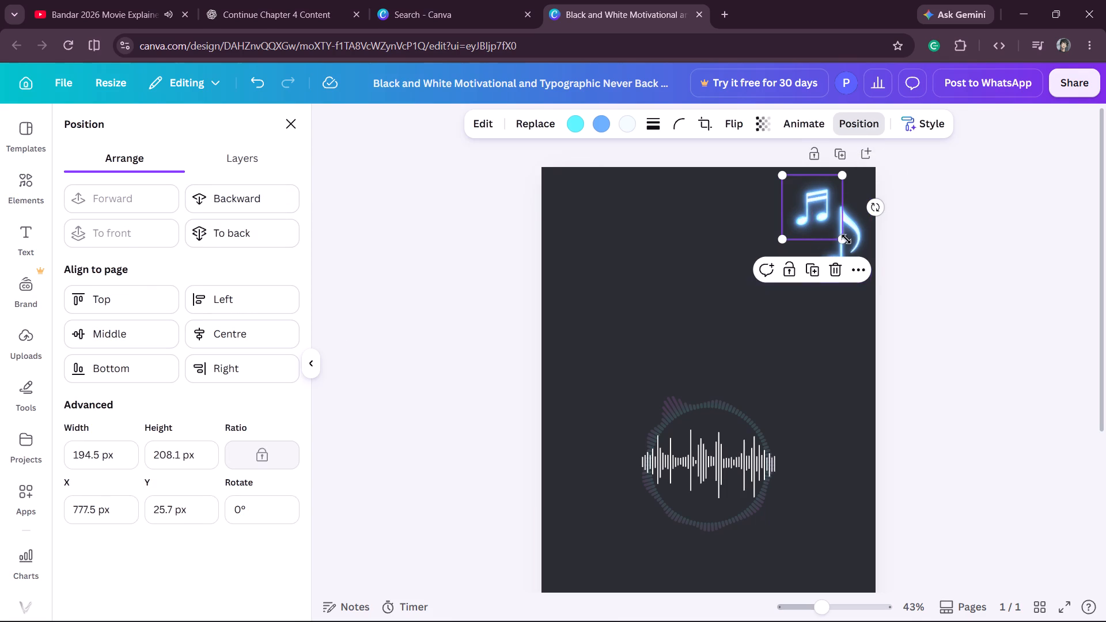
{"action": "left_click_drag", "start_coordinate": [846, 240], "coordinate": [871, 253]}
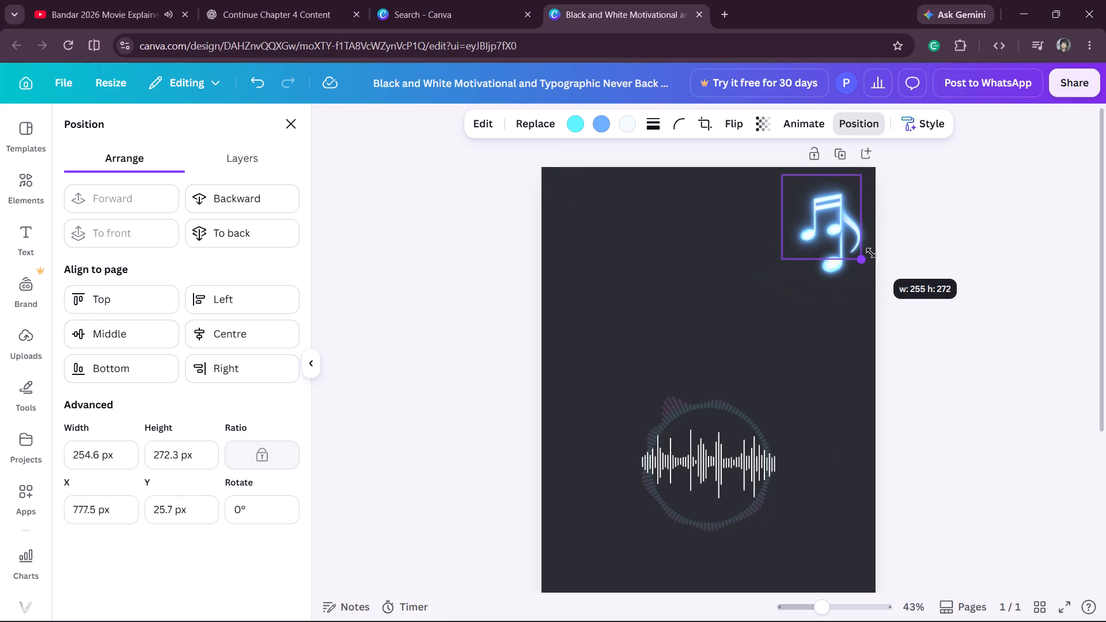
{"action": "left_click_drag", "start_coordinate": [871, 253], "coordinate": [878, 256]}
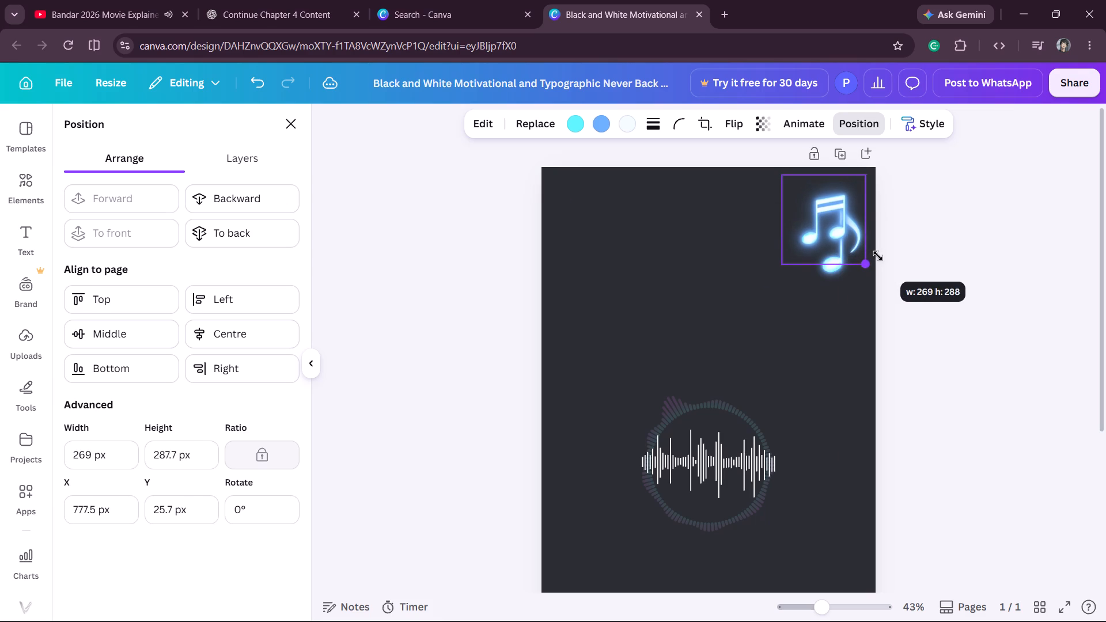
{"action": "left_click_drag", "start_coordinate": [878, 256], "coordinate": [877, 255]}
Reduce the single music note's transparency value to about 34.
{"action": "left_click", "coordinate": [834, 270]}
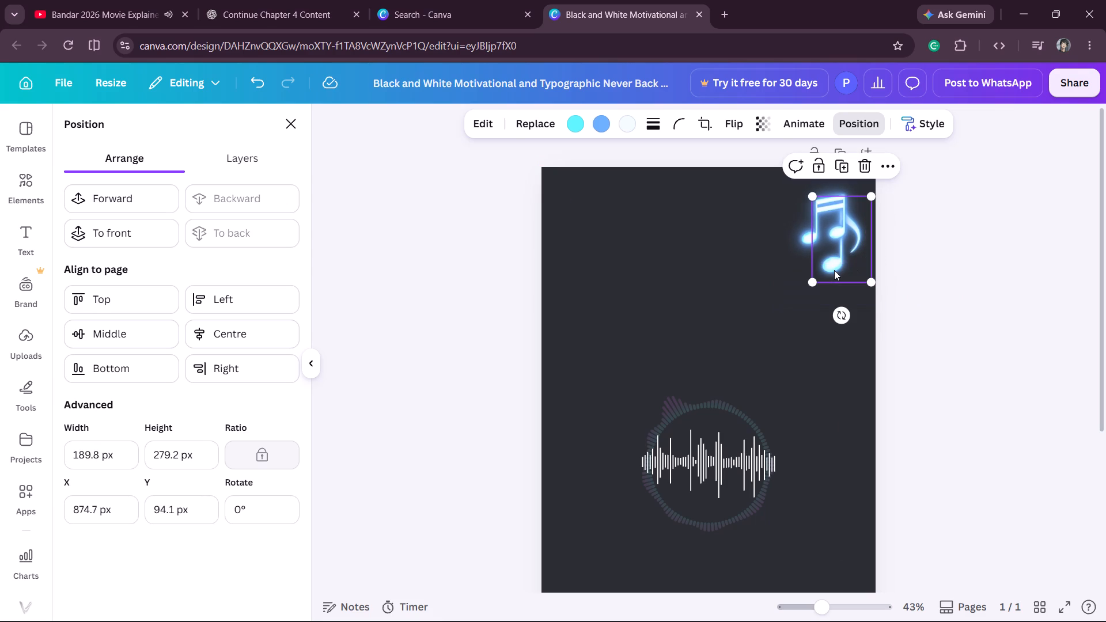
{"action": "left_click", "coordinate": [764, 128]}
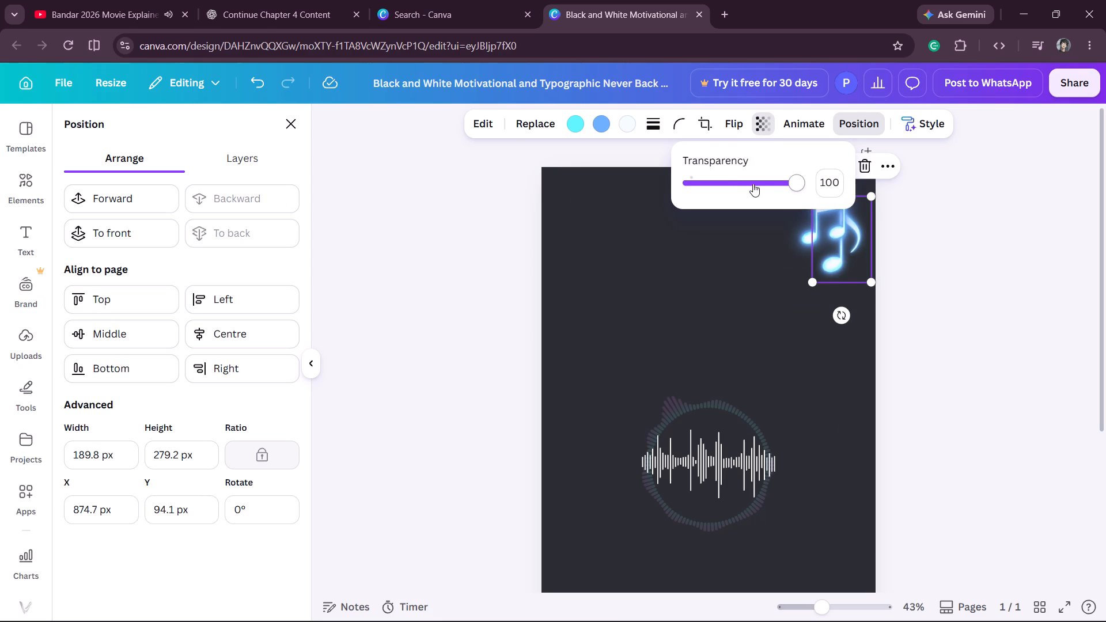
{"action": "left_click_drag", "start_coordinate": [757, 185], "coordinate": [745, 187]}
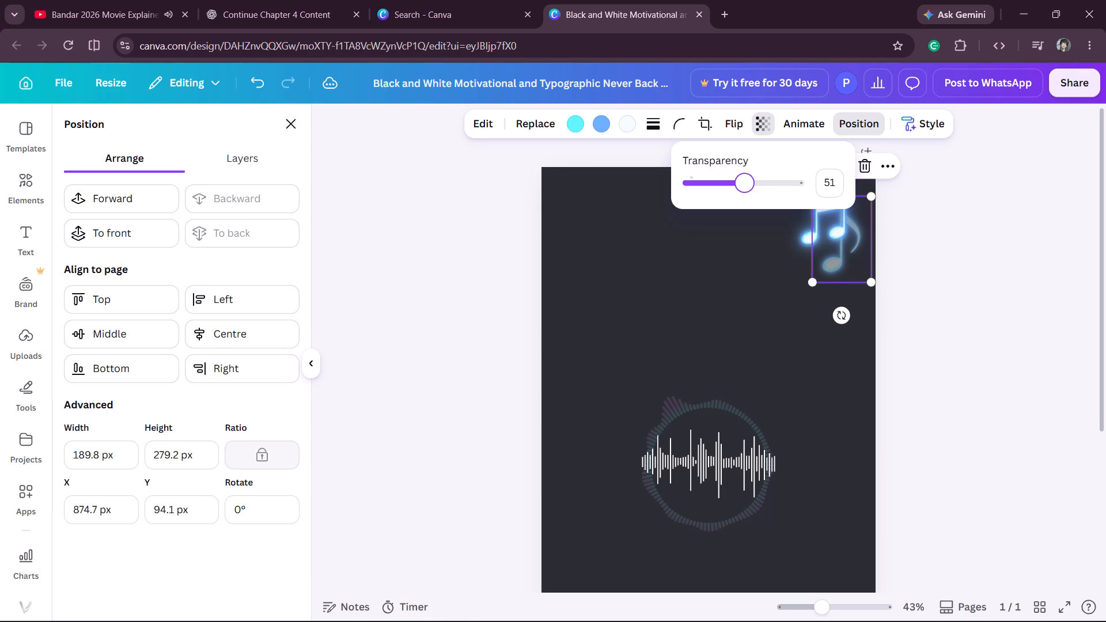
{"action": "left_click_drag", "start_coordinate": [745, 187], "coordinate": [734, 189]}
{"action": "left_click_drag", "start_coordinate": [734, 189], "coordinate": [732, 189]}
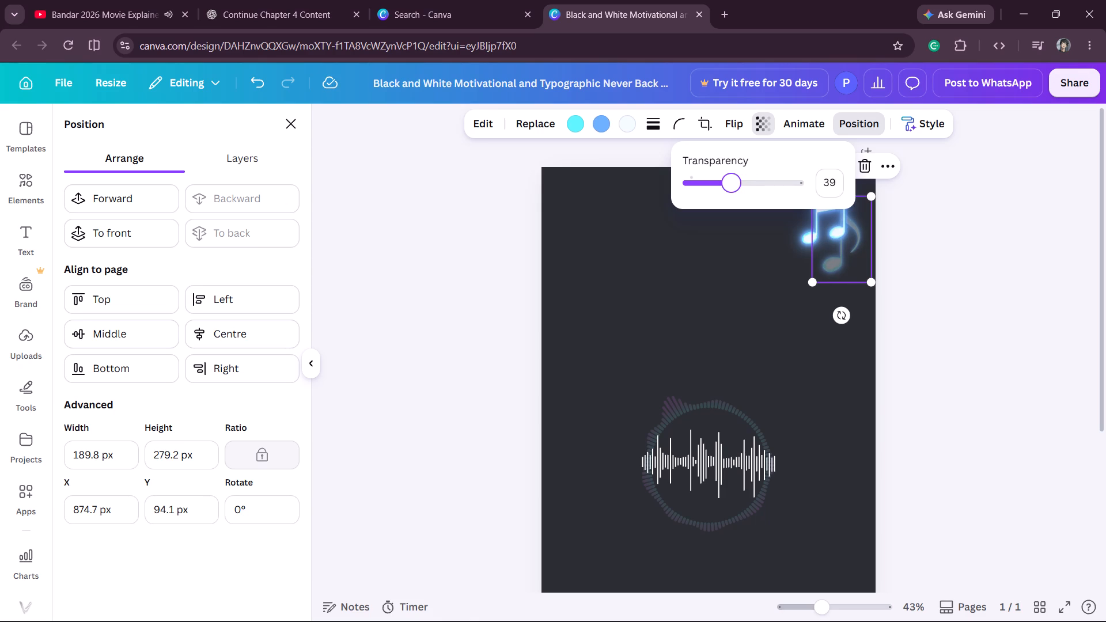
{"action": "left_click_drag", "start_coordinate": [732, 189], "coordinate": [725, 191]}
{"action": "left_click_drag", "start_coordinate": [725, 191], "coordinate": [725, 192]}
{"action": "left_click", "coordinate": [780, 243]}
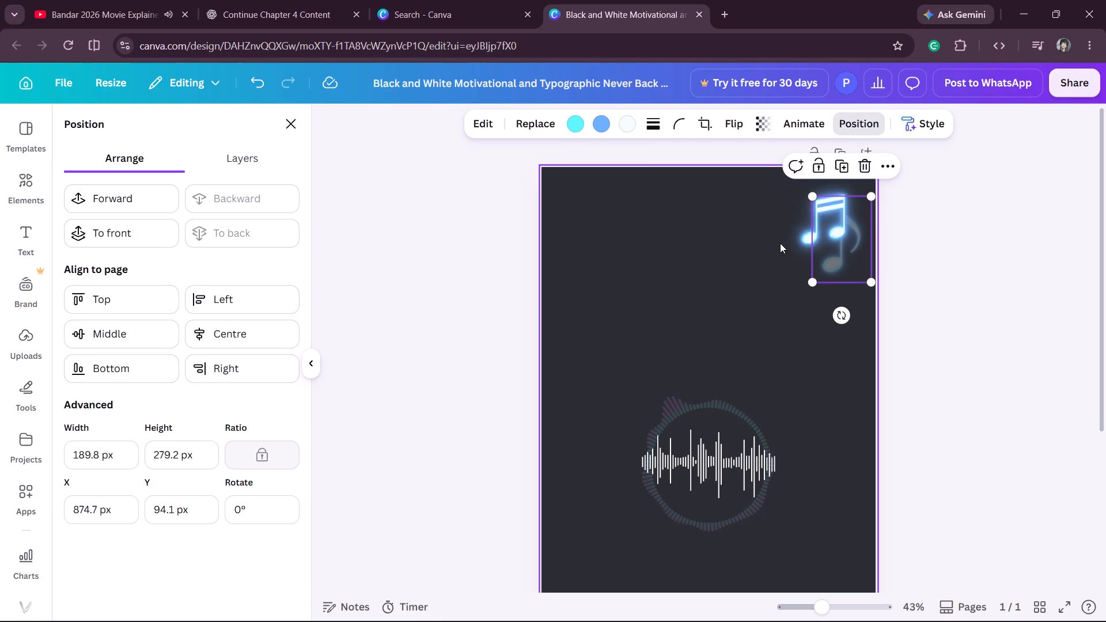
Reduce the double music note's transparency value partway, keeping it brighter than the single note, and deselect it.
{"action": "left_click", "coordinate": [810, 239]}
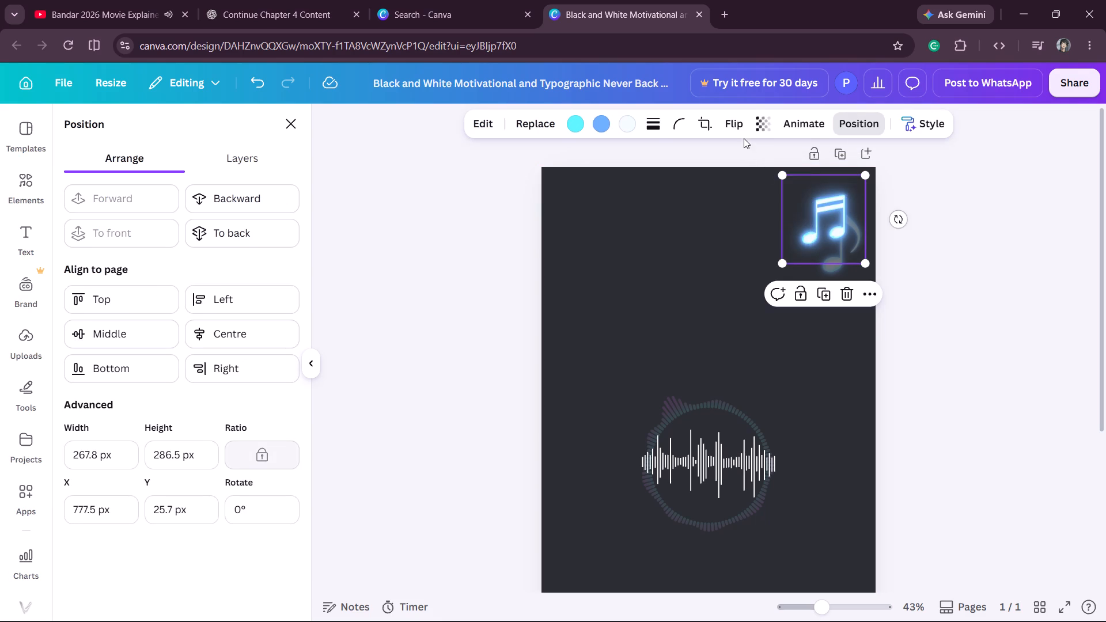
{"action": "left_click", "coordinate": [758, 131]}
{"action": "left_click_drag", "start_coordinate": [736, 179], "coordinate": [762, 179]}
{"action": "left_click", "coordinate": [1012, 279]}
{"action": "left_click", "coordinate": [1012, 279]}
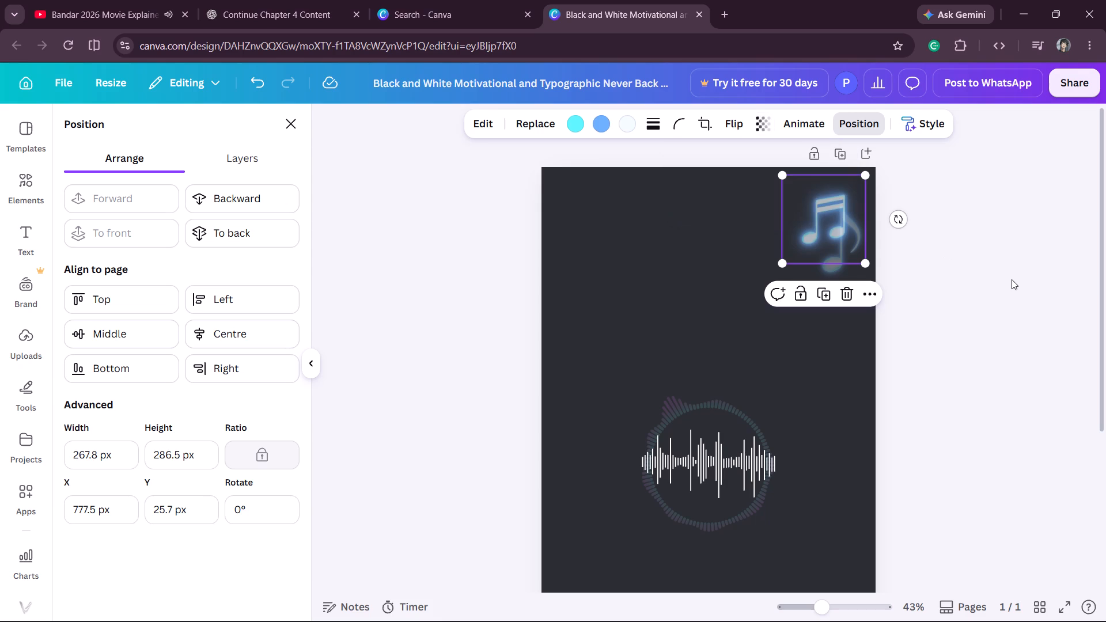
{"action": "left_click", "coordinate": [1012, 279]}
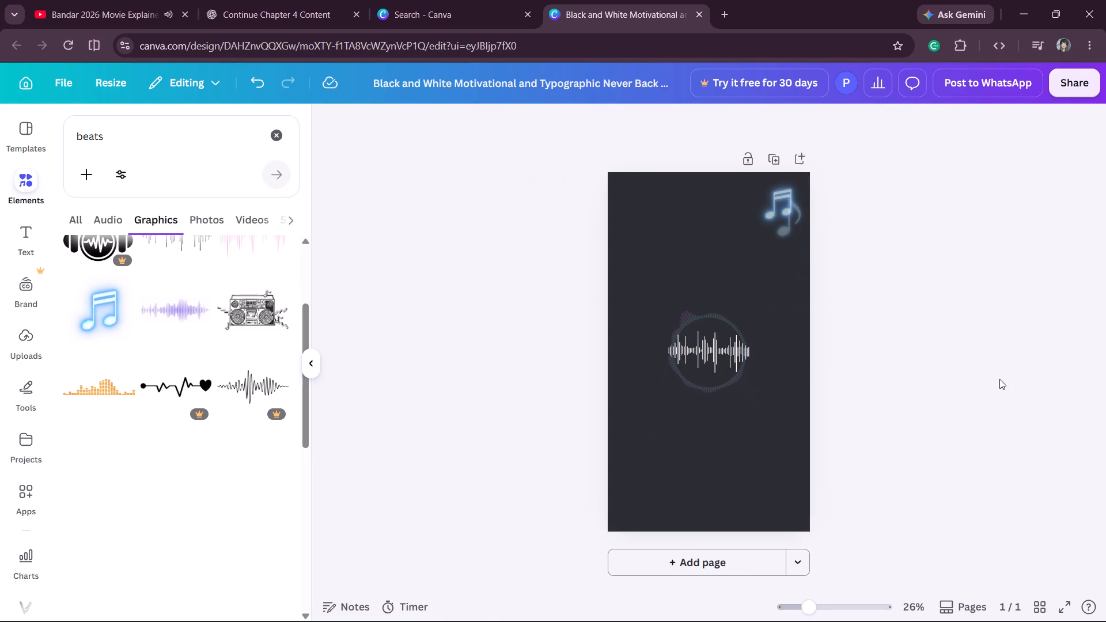
Move the double music note up to the page's top edge and the single note against the right edge, slightly overlapping, and deselect them.
{"action": "scroll", "coordinate": [999, 379], "scroll_direction": "up", "scroll_amount": 1}
{"action": "left_click_drag", "start_coordinate": [794, 191], "coordinate": [794, 179]}
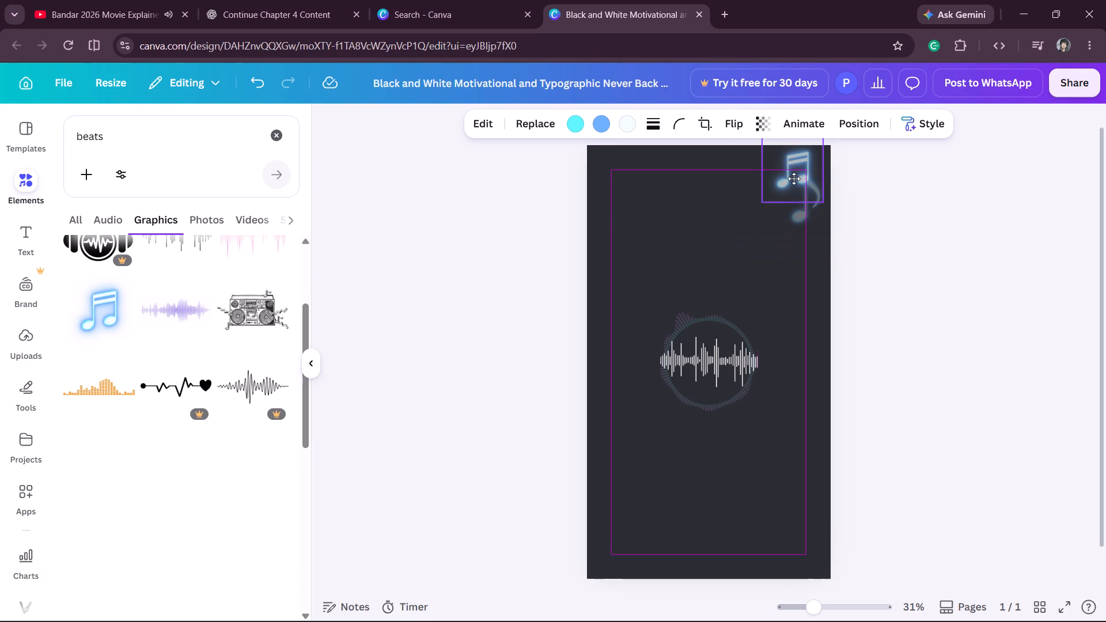
{"action": "left_click_drag", "start_coordinate": [794, 179], "coordinate": [791, 179]}
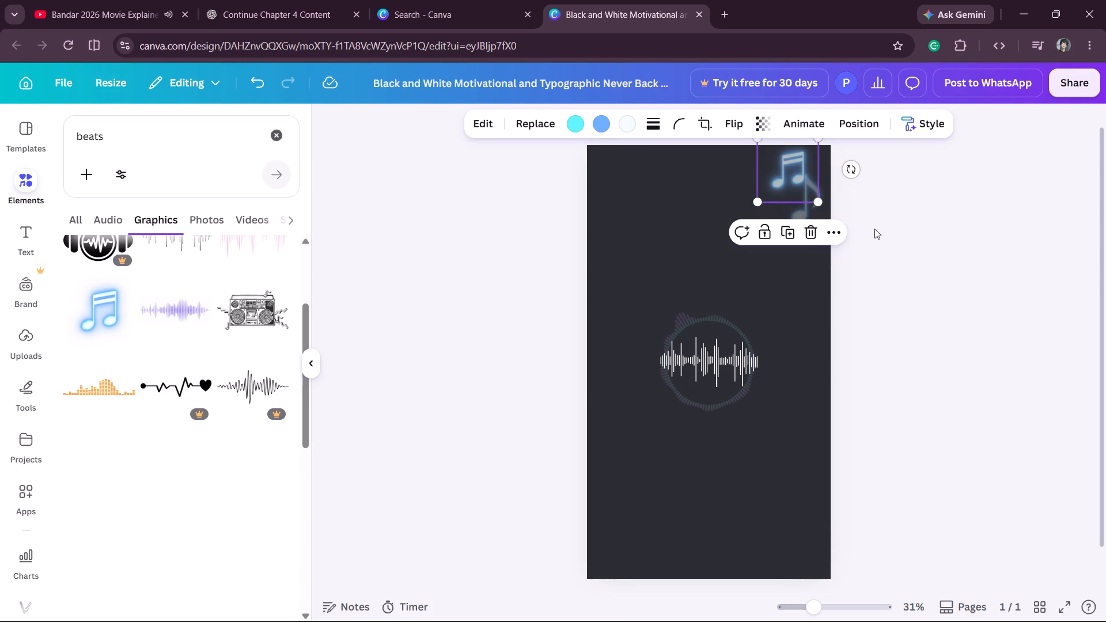
{"action": "left_click", "coordinate": [874, 229]}
{"action": "left_click_drag", "start_coordinate": [804, 217], "coordinate": [809, 207]}
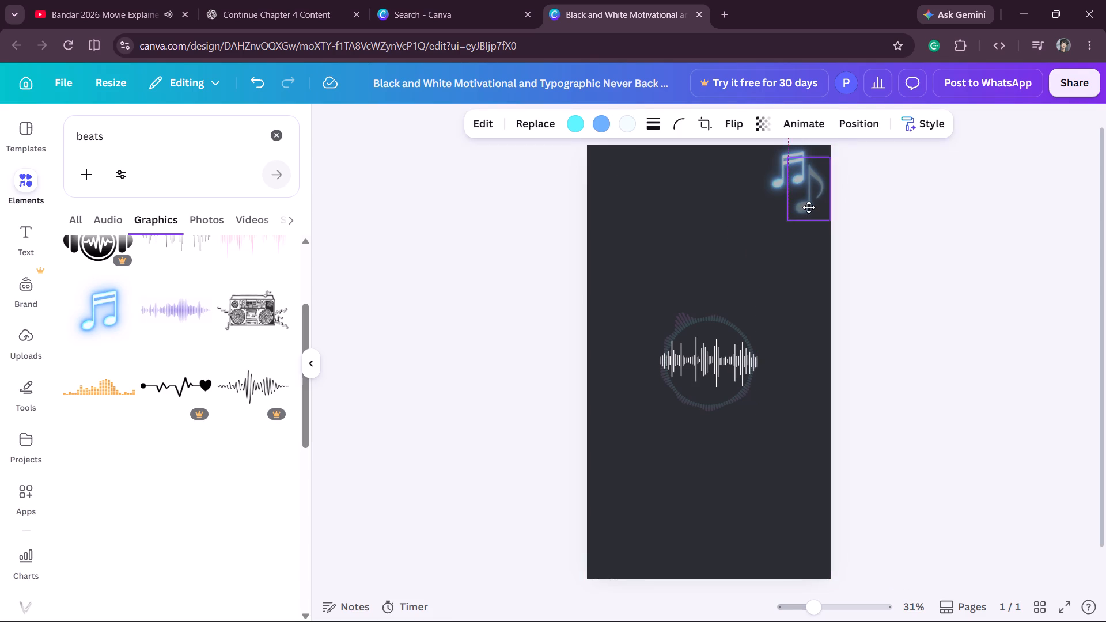
{"action": "left_click_drag", "start_coordinate": [809, 207], "coordinate": [812, 208]}
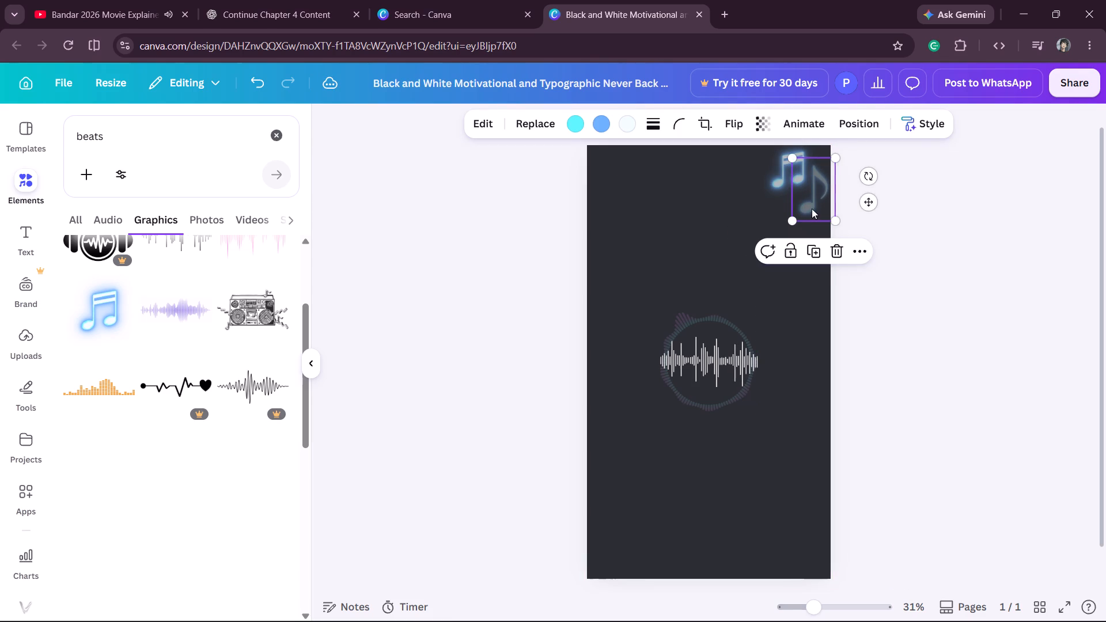
{"action": "left_click_drag", "start_coordinate": [777, 177], "coordinate": [783, 177]}
{"action": "left_click", "coordinate": [888, 204]}
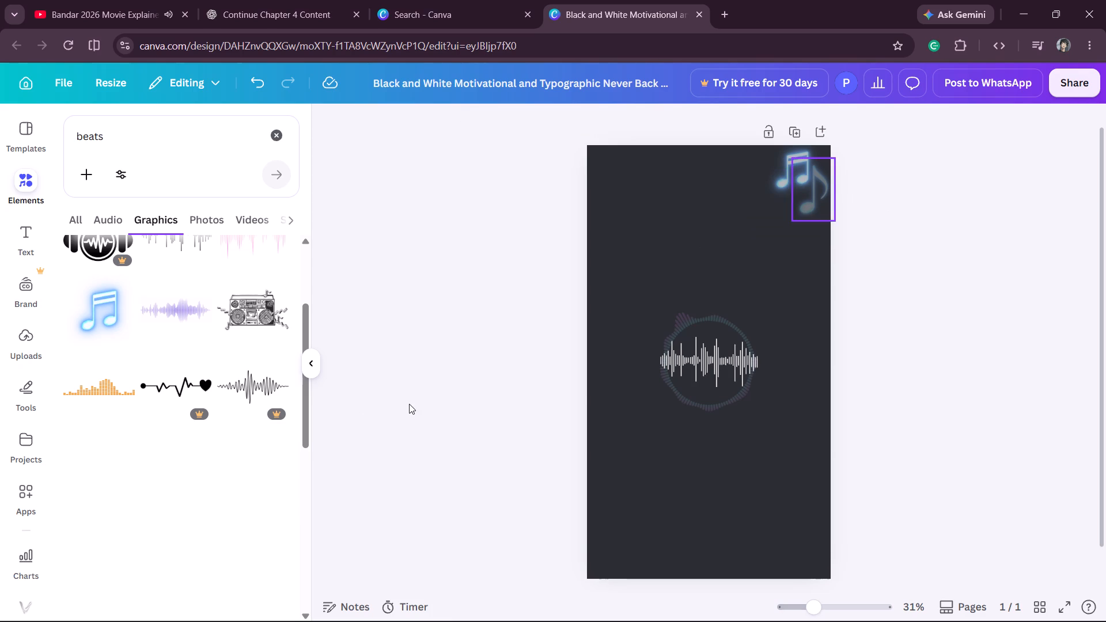
Add the purple-pink sound-wave graphic from the beats results and place it near the page's top-left corner.
{"action": "scroll", "coordinate": [104, 405], "scroll_direction": "up", "scroll_amount": 5}
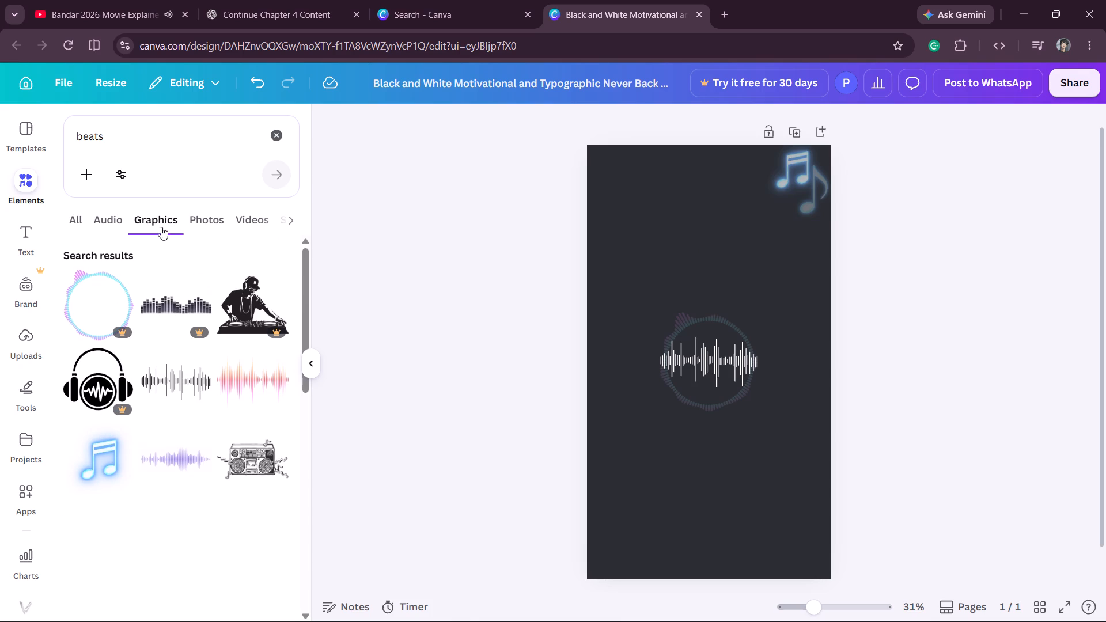
{"action": "scroll", "coordinate": [151, 379], "scroll_direction": "down", "scroll_amount": 6}
{"action": "scroll", "coordinate": [151, 379], "scroll_direction": "up", "scroll_amount": 4}
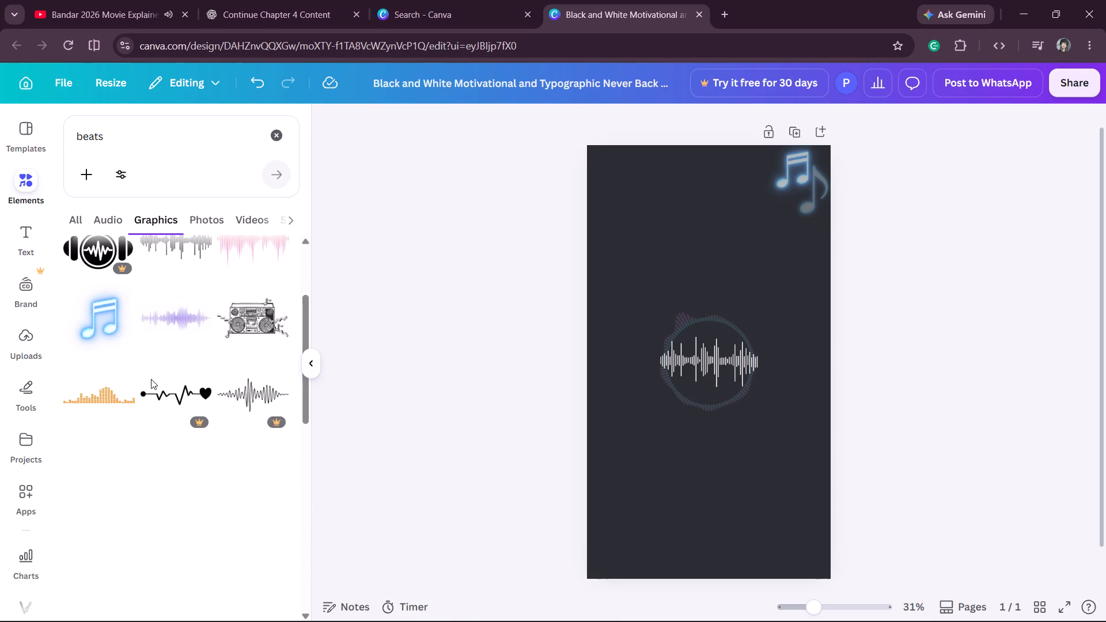
{"action": "scroll", "coordinate": [151, 379], "scroll_direction": "down", "scroll_amount": 3}
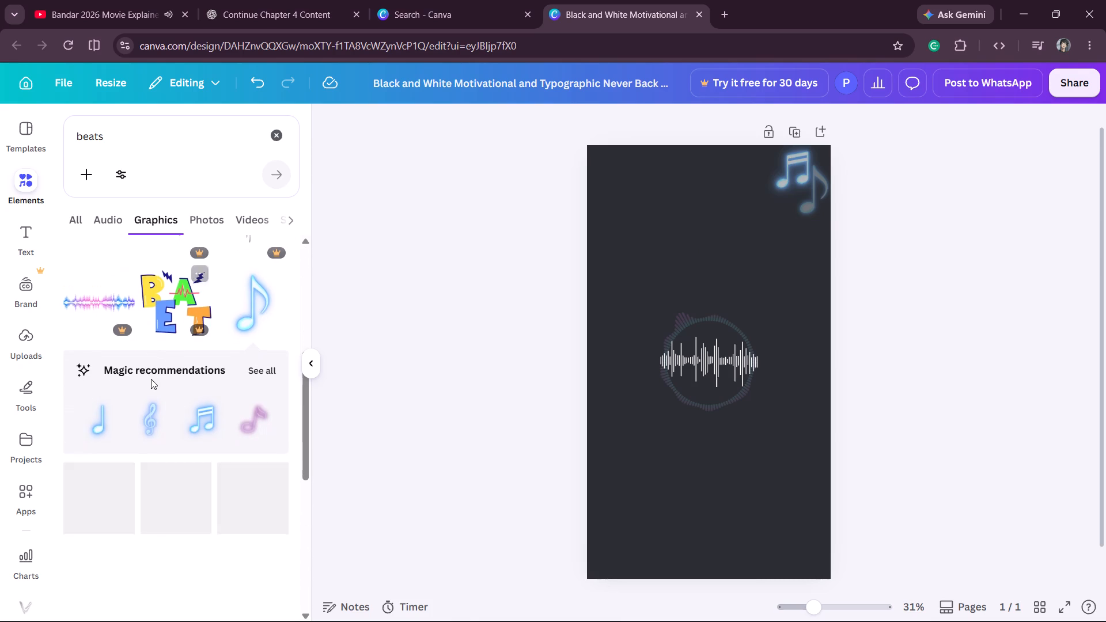
{"action": "scroll", "coordinate": [151, 379], "scroll_direction": "down", "scroll_amount": 2}
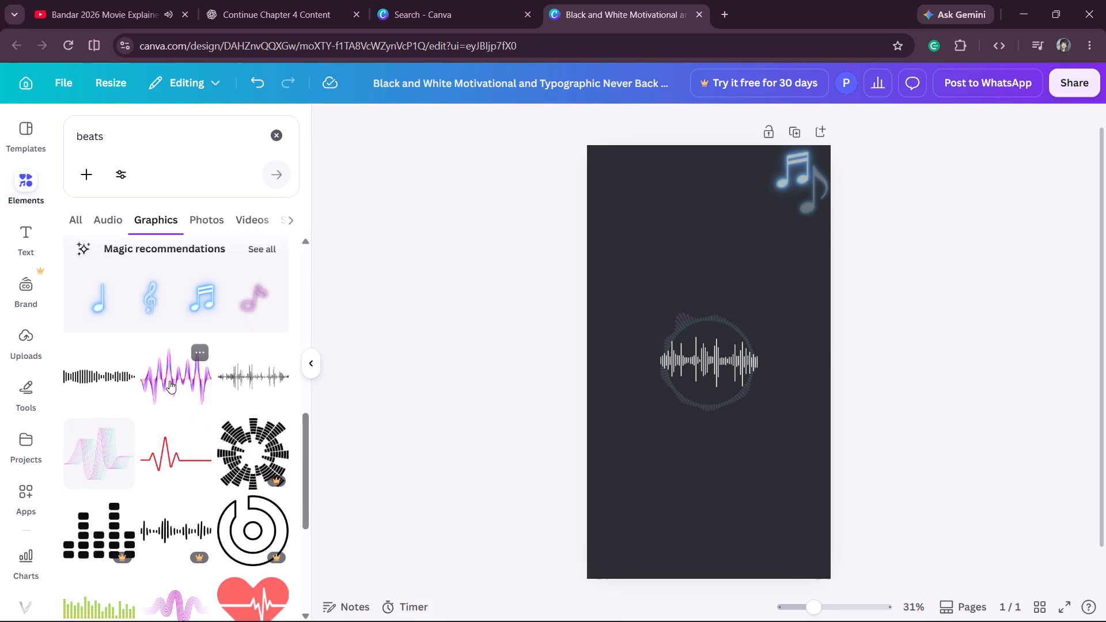
{"action": "left_click", "coordinate": [169, 381]}
{"action": "left_click_drag", "start_coordinate": [711, 393], "coordinate": [641, 160]}
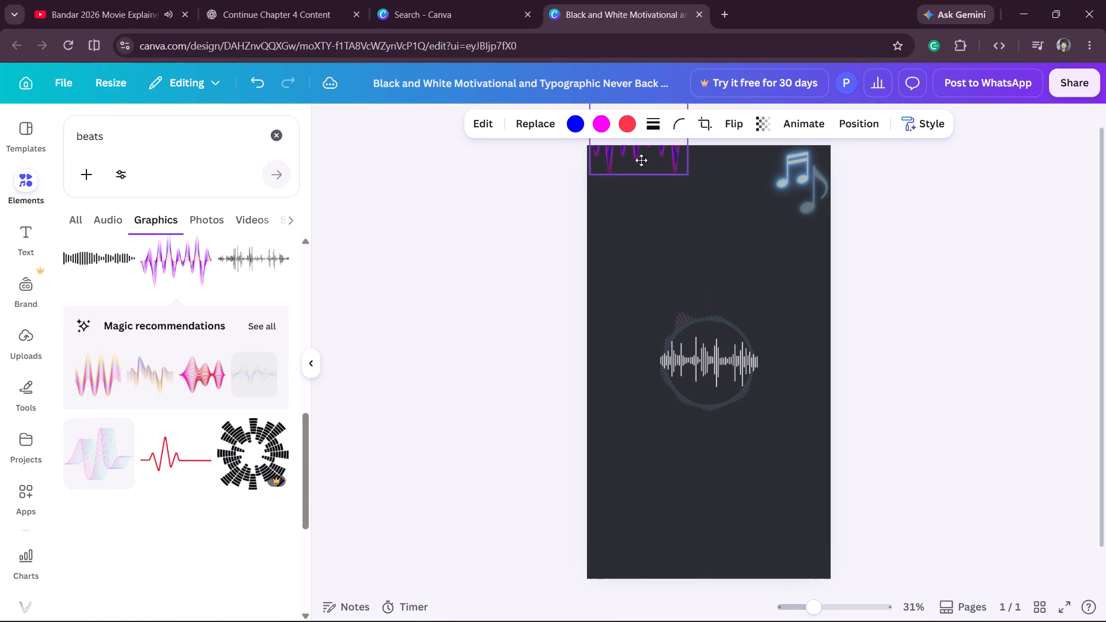
{"action": "left_click_drag", "start_coordinate": [641, 160], "coordinate": [641, 211]}
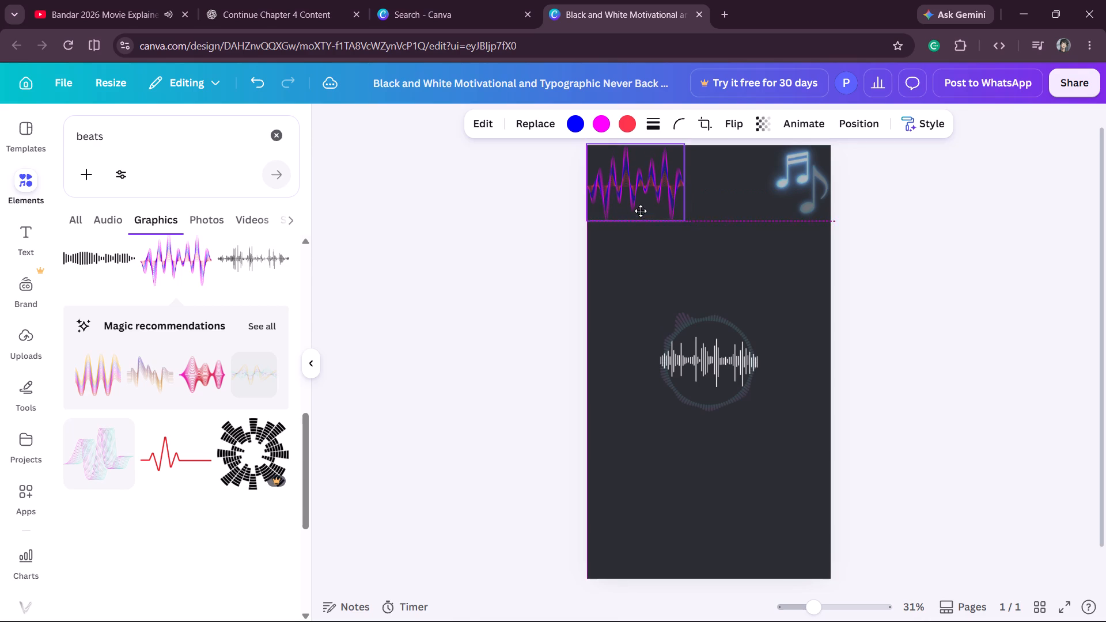
{"action": "left_click_drag", "start_coordinate": [641, 211], "coordinate": [642, 218]}
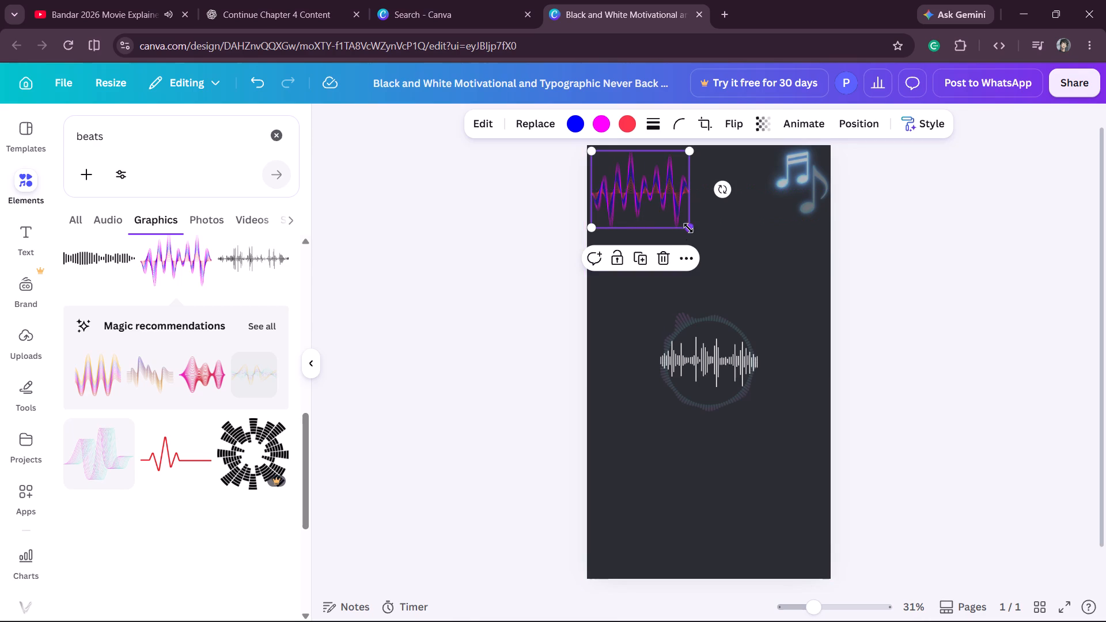
Shrink the purple-pink wave graphic to about half its size and set it flush in the page's top-left corner.
{"action": "left_click_drag", "start_coordinate": [689, 227], "coordinate": [641, 194]}
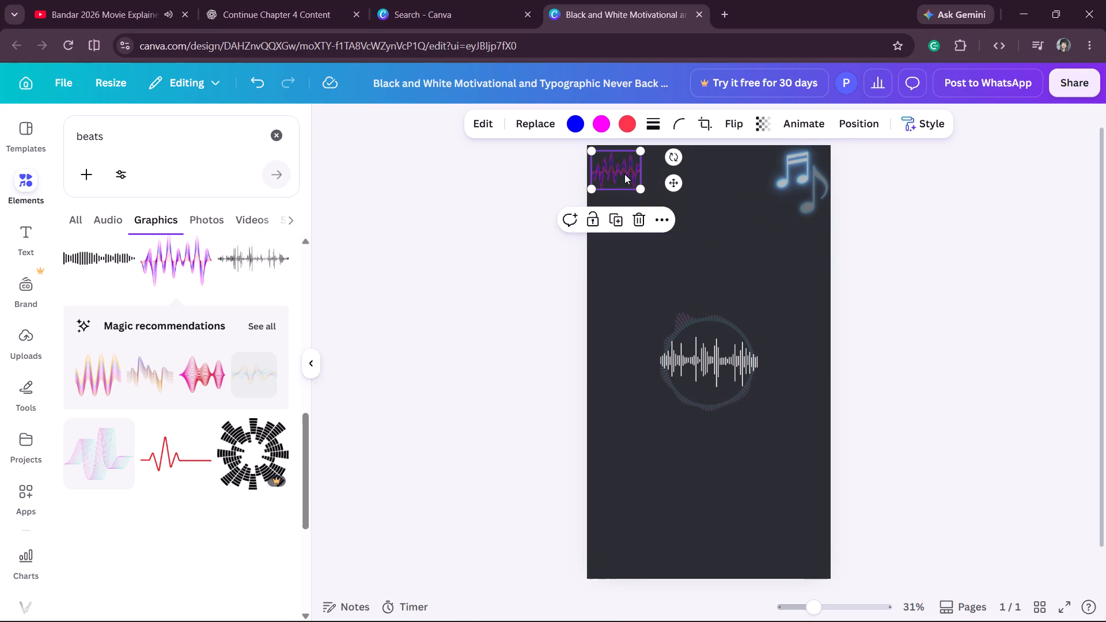
{"action": "left_click", "coordinate": [624, 174]}
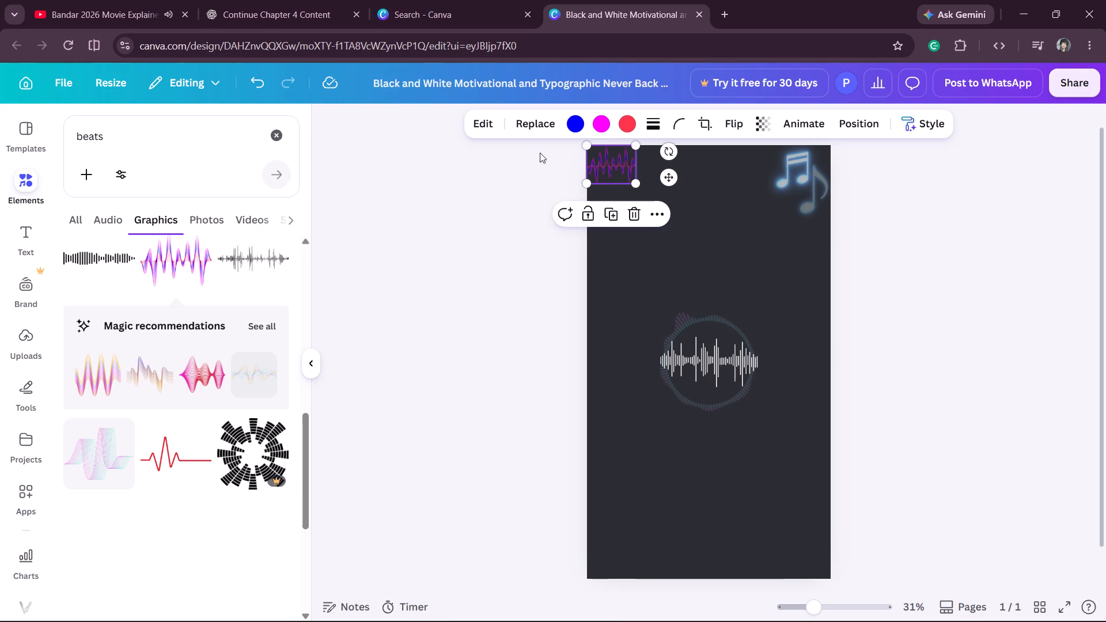
Recolour the wave graphic, changing its blue to light azure and its magenta and red to white.
{"action": "left_click", "coordinate": [572, 125]}
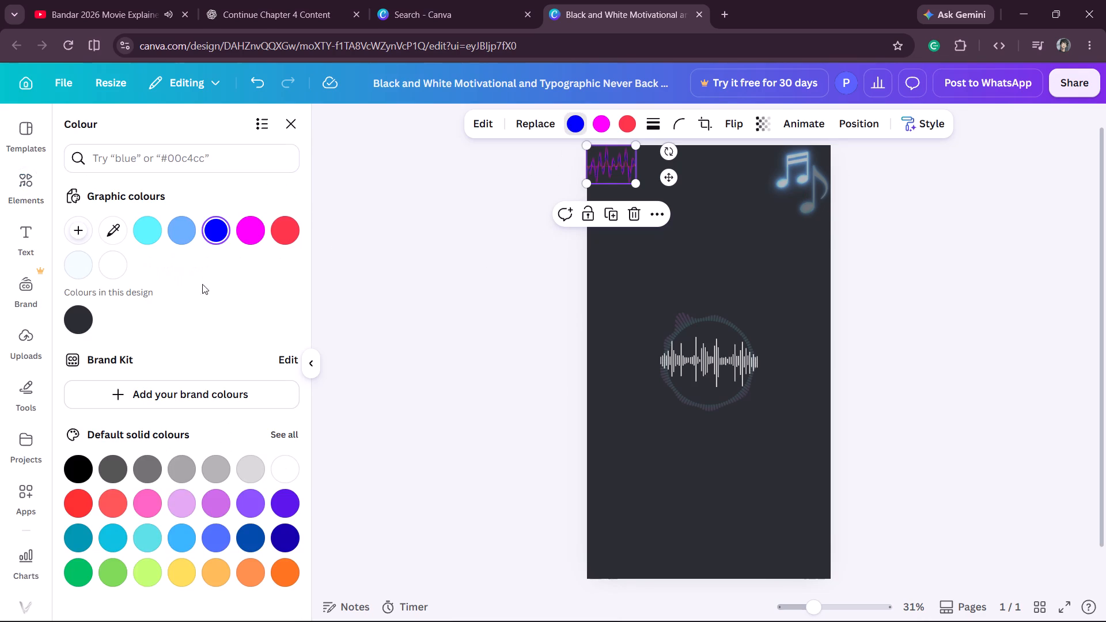
{"action": "left_click", "coordinate": [82, 272]}
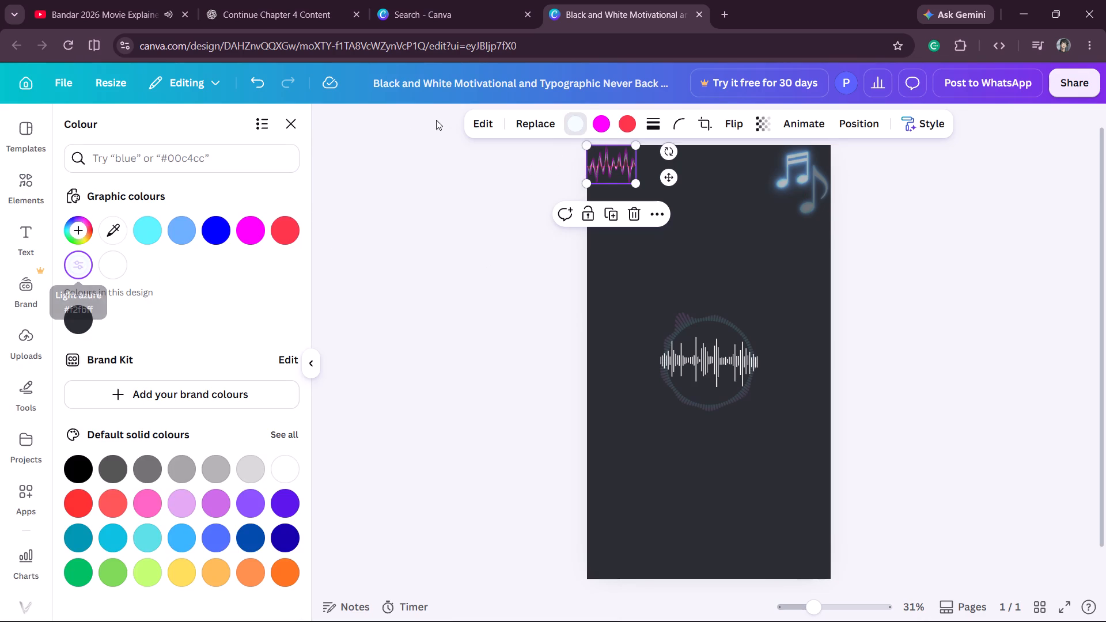
{"action": "left_click", "coordinate": [597, 131]}
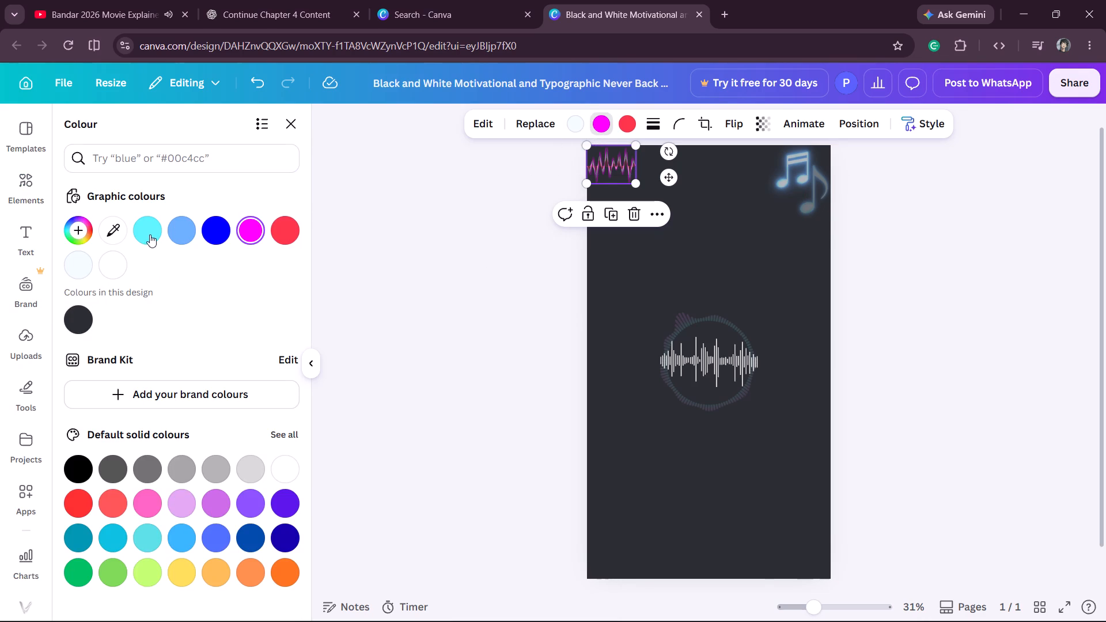
{"action": "left_click", "coordinate": [119, 259]}
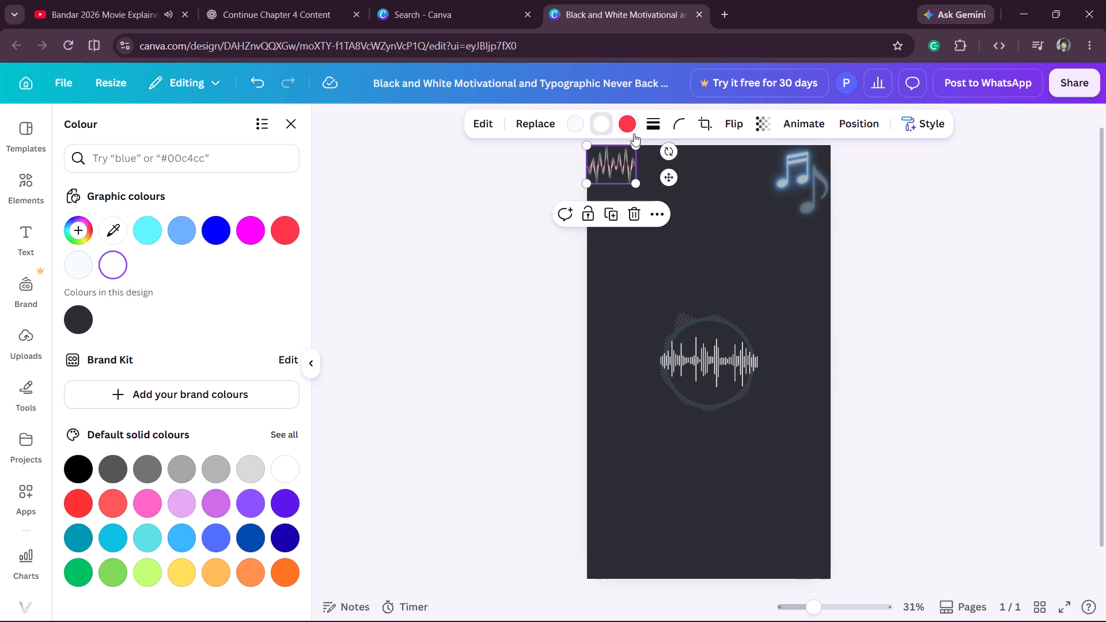
{"action": "left_click", "coordinate": [634, 134]}
{"action": "left_click", "coordinate": [117, 274]}
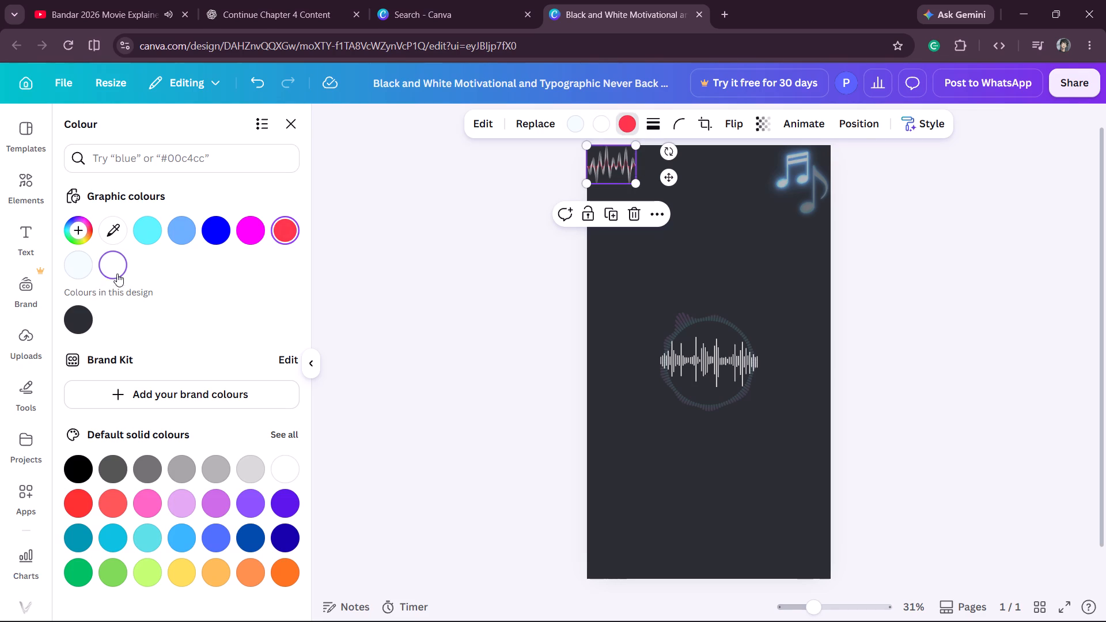
{"action": "left_click", "coordinate": [435, 327]}
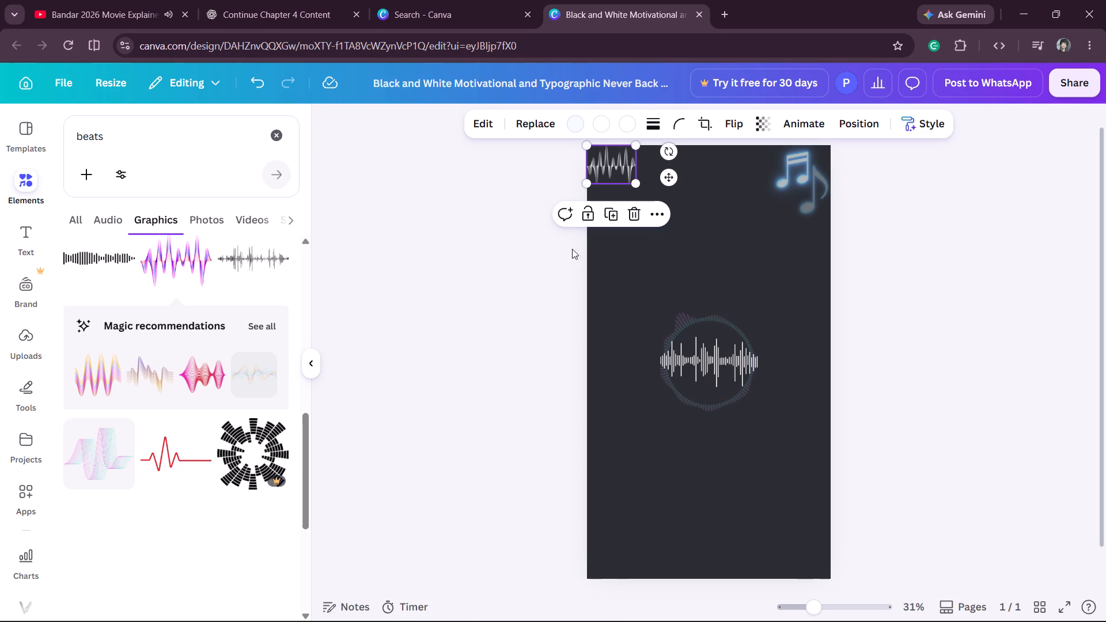
Set the recoloured wave graphic's transparency value to 35.
{"action": "left_click", "coordinate": [759, 119]}
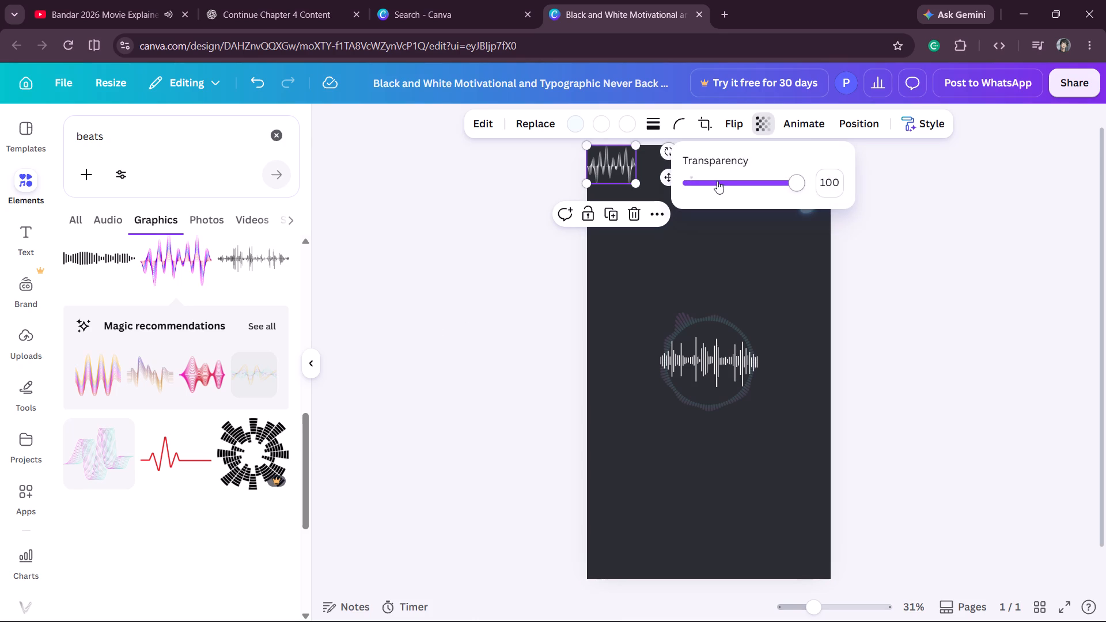
{"action": "left_click", "coordinate": [727, 181]}
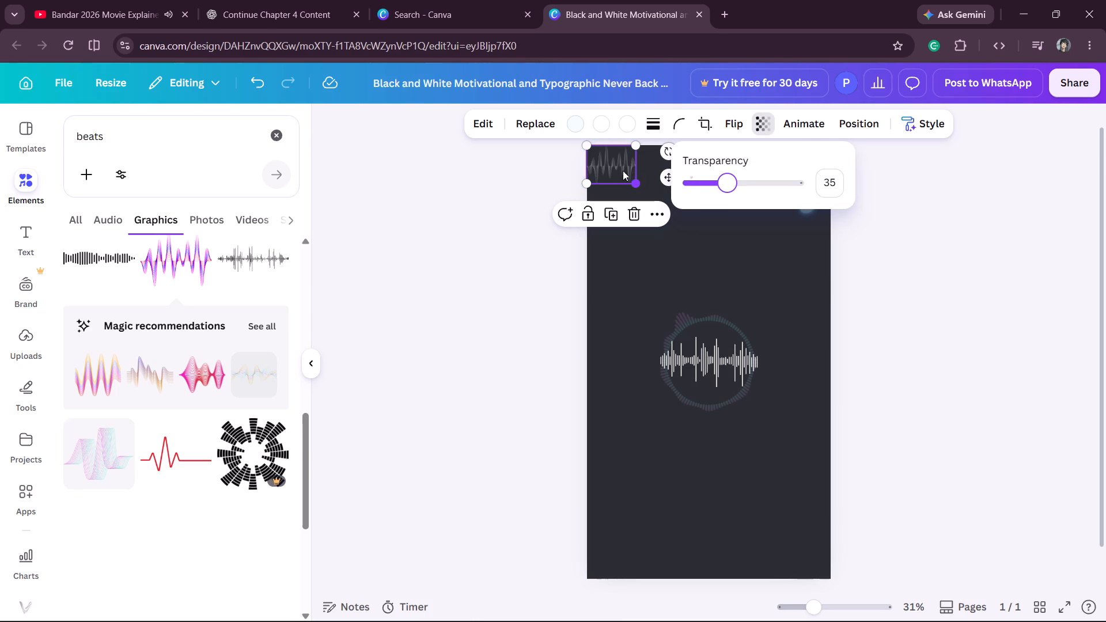
Move the faded wave to the page's bottom-left corner and shrink it slightly so it rests on the bottom edge.
{"action": "left_click_drag", "start_coordinate": [616, 167], "coordinate": [622, 557]}
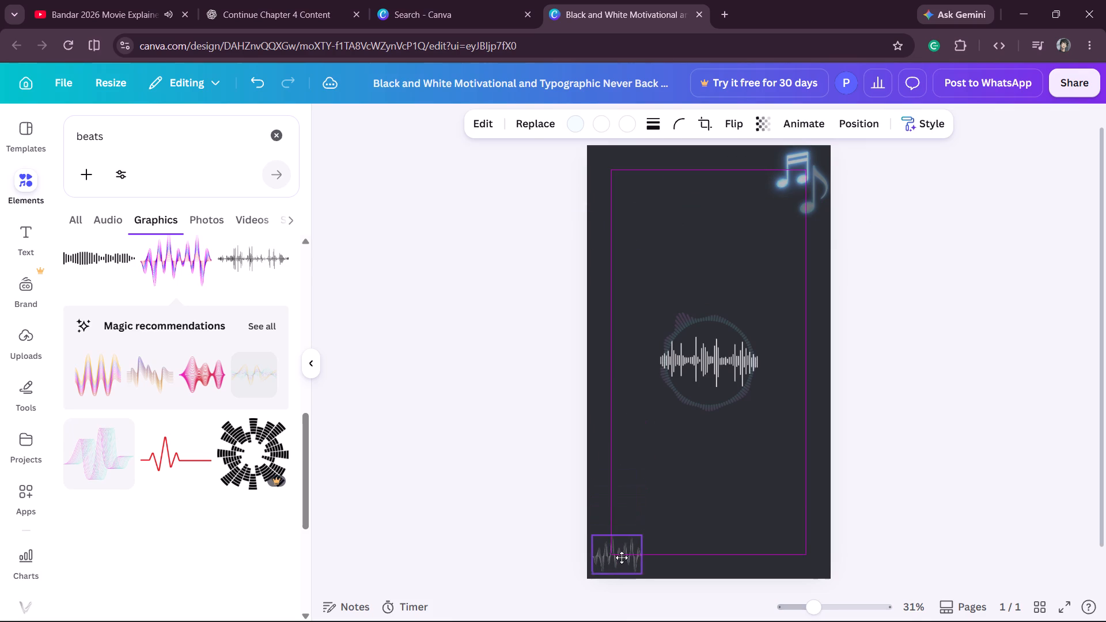
{"action": "left_click_drag", "start_coordinate": [622, 557], "coordinate": [616, 582]}
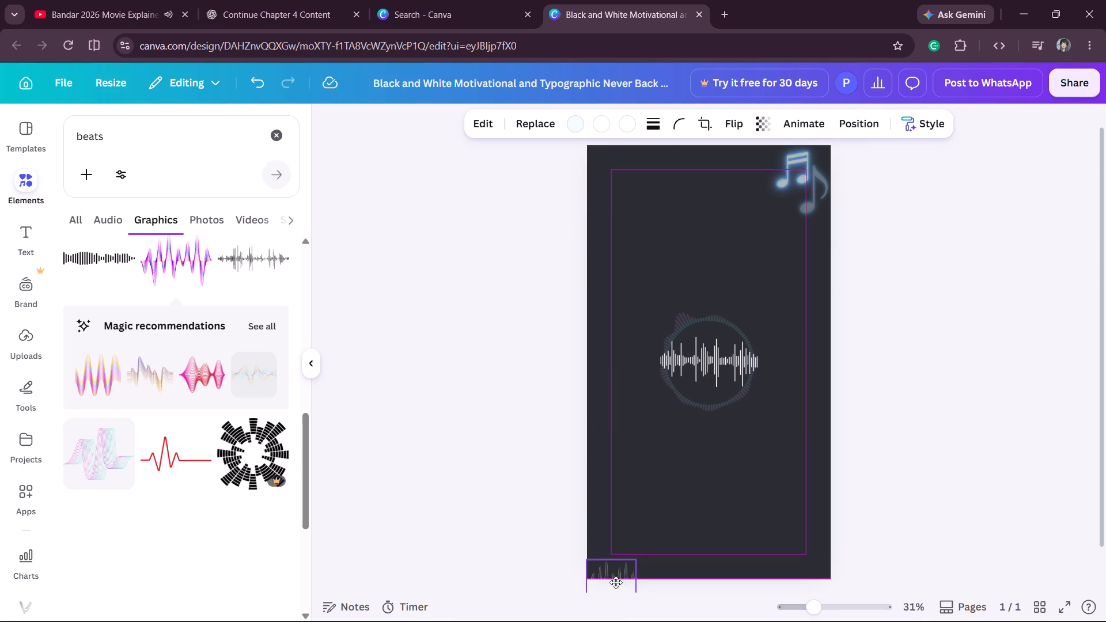
{"action": "left_click_drag", "start_coordinate": [616, 582], "coordinate": [618, 567]}
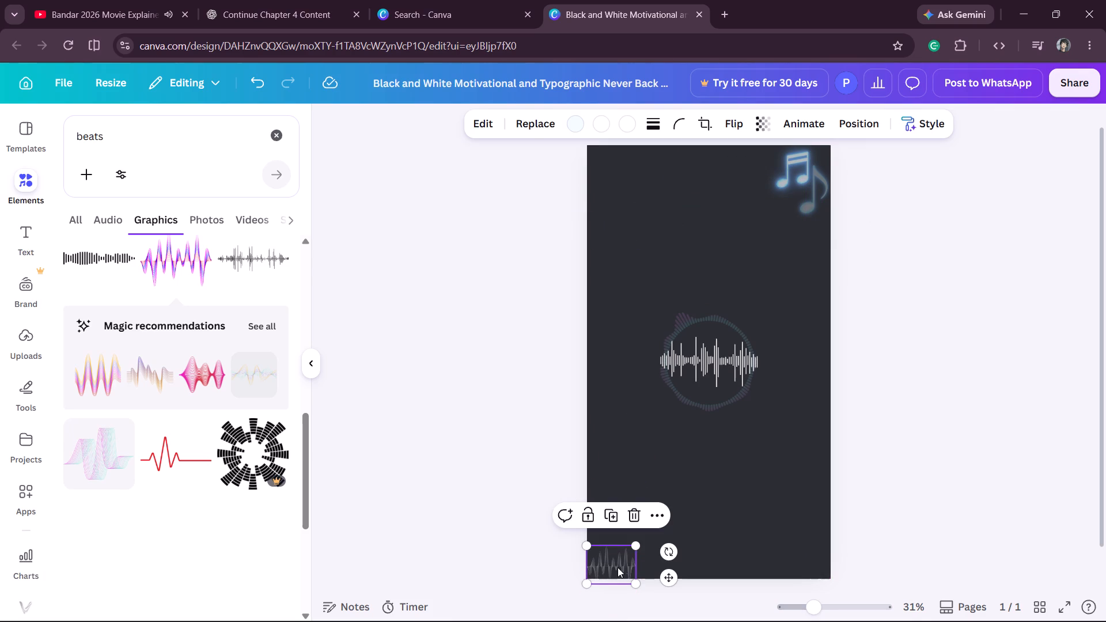
{"action": "left_click_drag", "start_coordinate": [637, 582], "coordinate": [750, 586]}
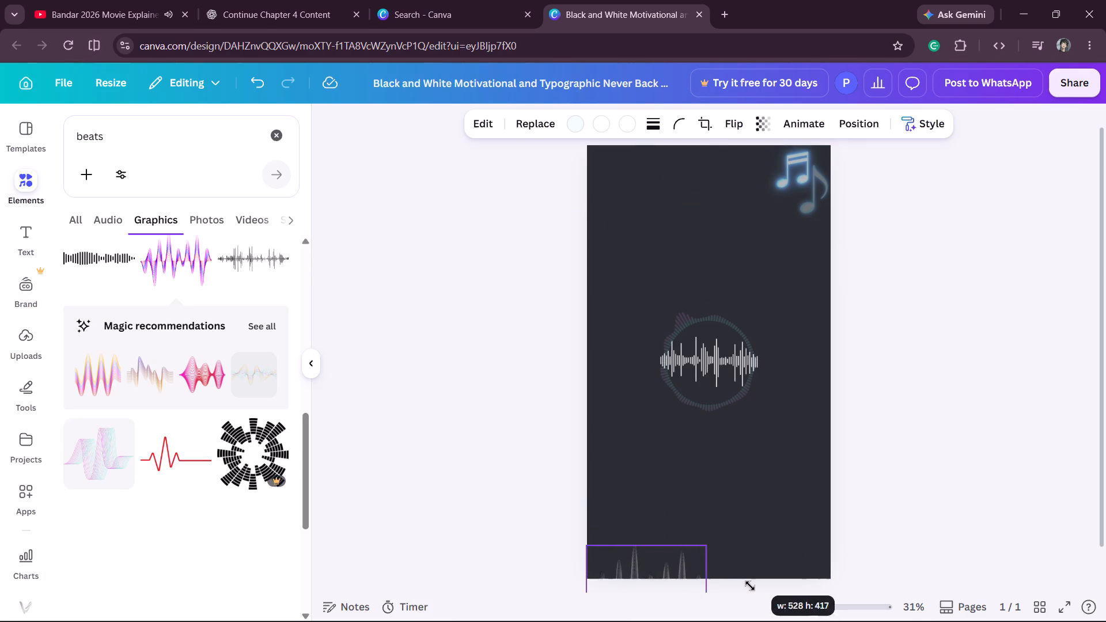
{"action": "left_click_drag", "start_coordinate": [750, 586], "coordinate": [637, 564]}
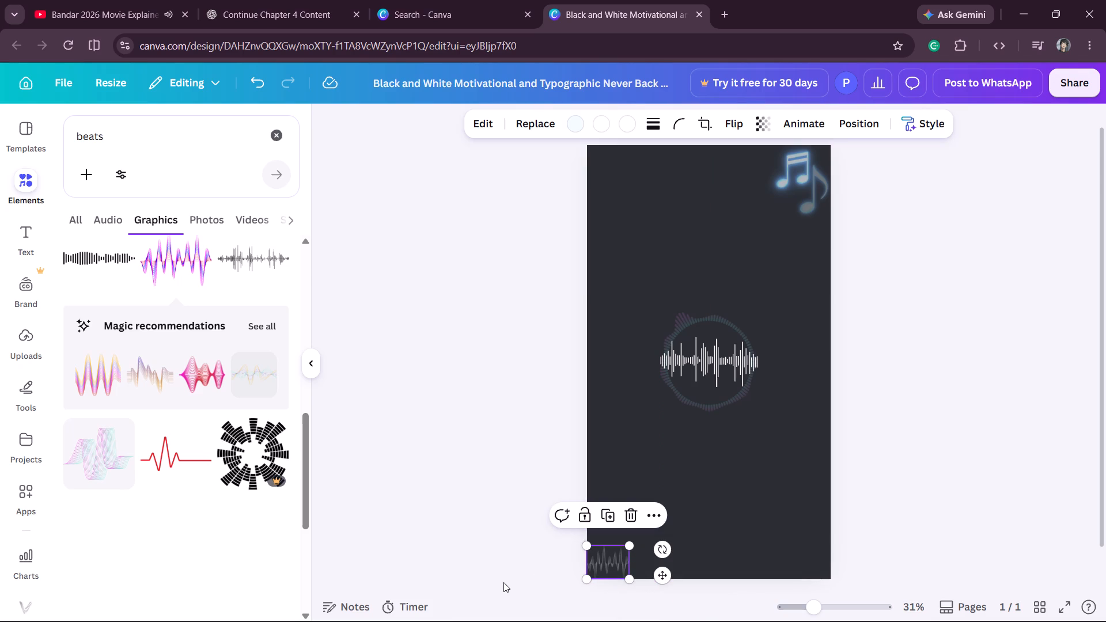
Duplicate the faded wave twice and line the copies up end to end along the page's bottom edge, then deselect.
{"action": "key", "text": "ctrl+c"}
{"action": "key", "text": "ctrl+v"}
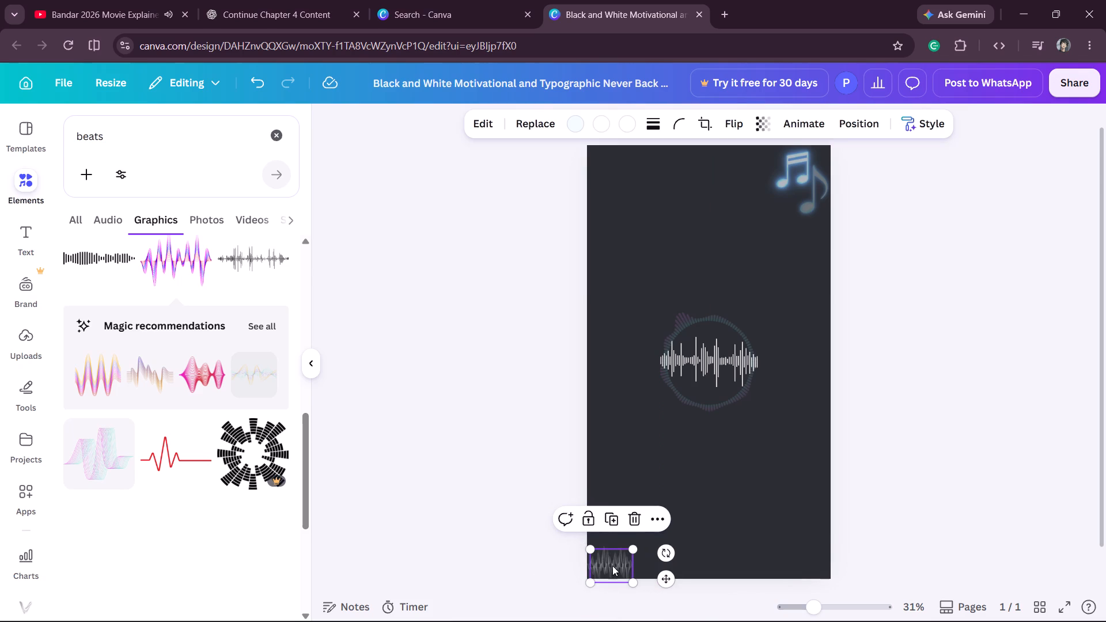
{"action": "left_click_drag", "start_coordinate": [612, 566], "coordinate": [653, 564]}
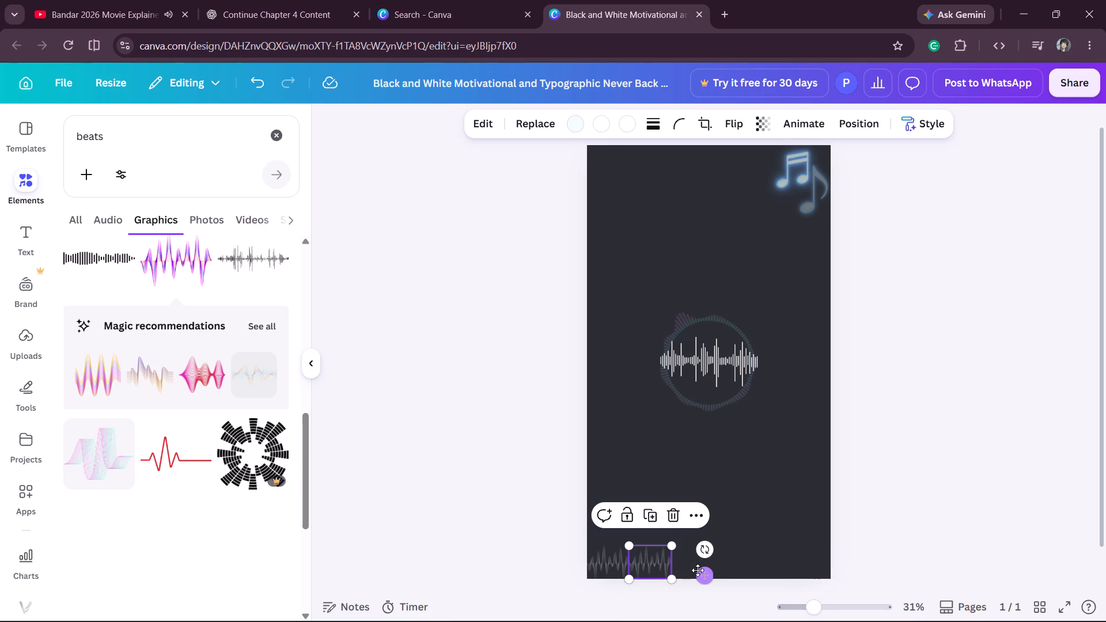
{"action": "key", "text": "ctrl+c"}
{"action": "key", "text": "ctrl+v"}
{"action": "left_click_drag", "start_coordinate": [656, 565], "coordinate": [671, 562]}
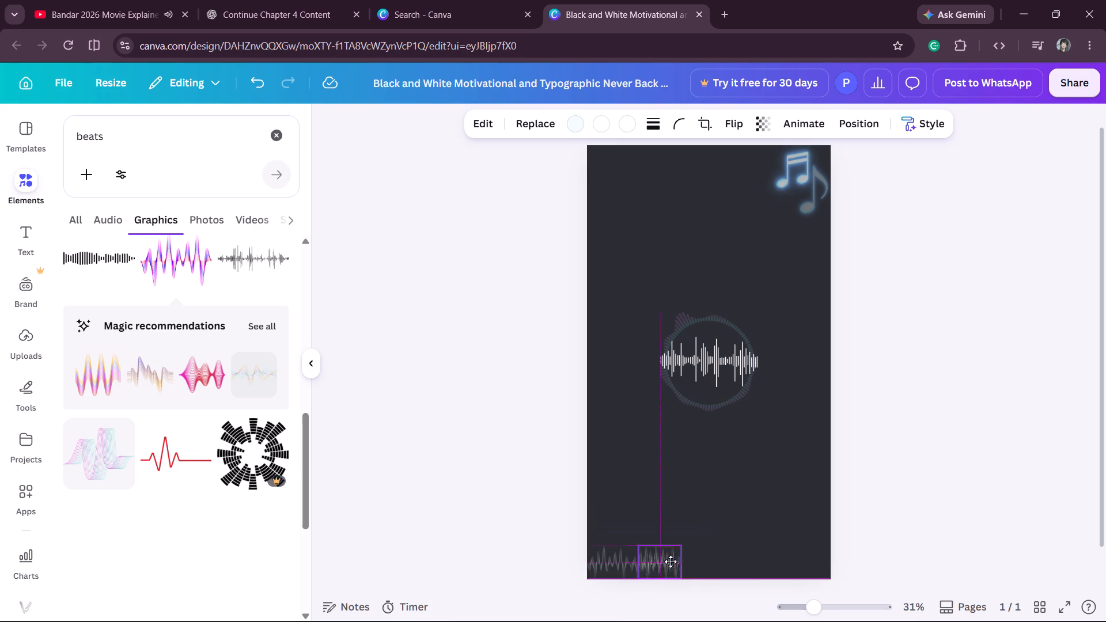
{"action": "left_click_drag", "start_coordinate": [671, 562], "coordinate": [694, 561]}
{"action": "left_click", "coordinate": [521, 553]}
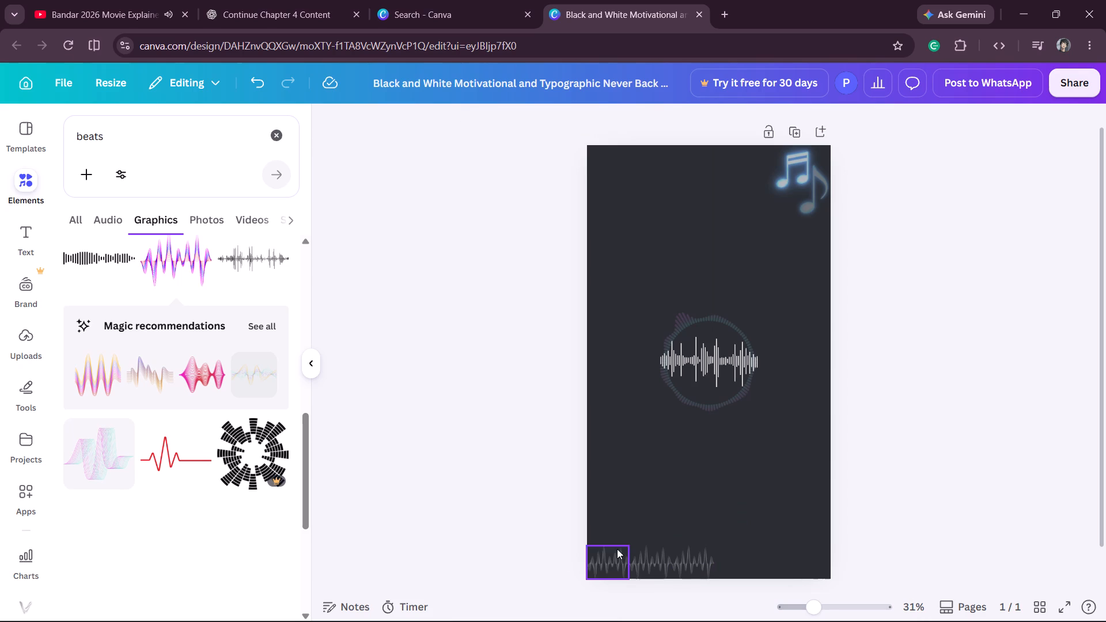
Duplicate the third wave in the bottom row, move the copy above the row and rotate it about 90° to stand upright.
{"action": "left_click", "coordinate": [697, 567]}
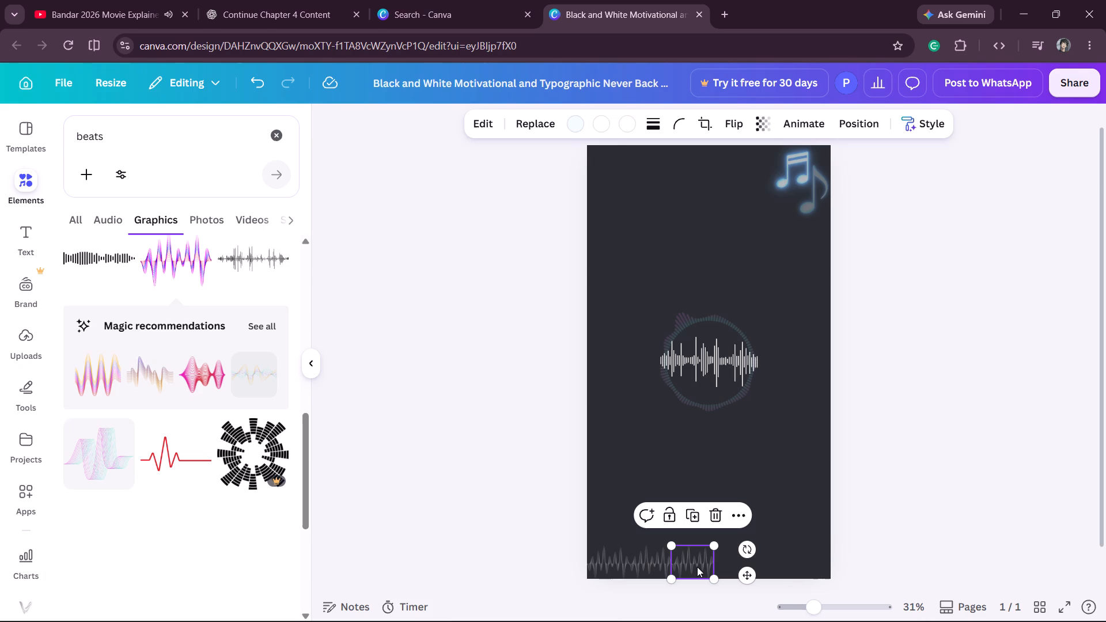
{"action": "key", "text": "ctrl+c"}
{"action": "key", "text": "ctrl+v"}
{"action": "left_click_drag", "start_coordinate": [697, 567], "coordinate": [672, 556]}
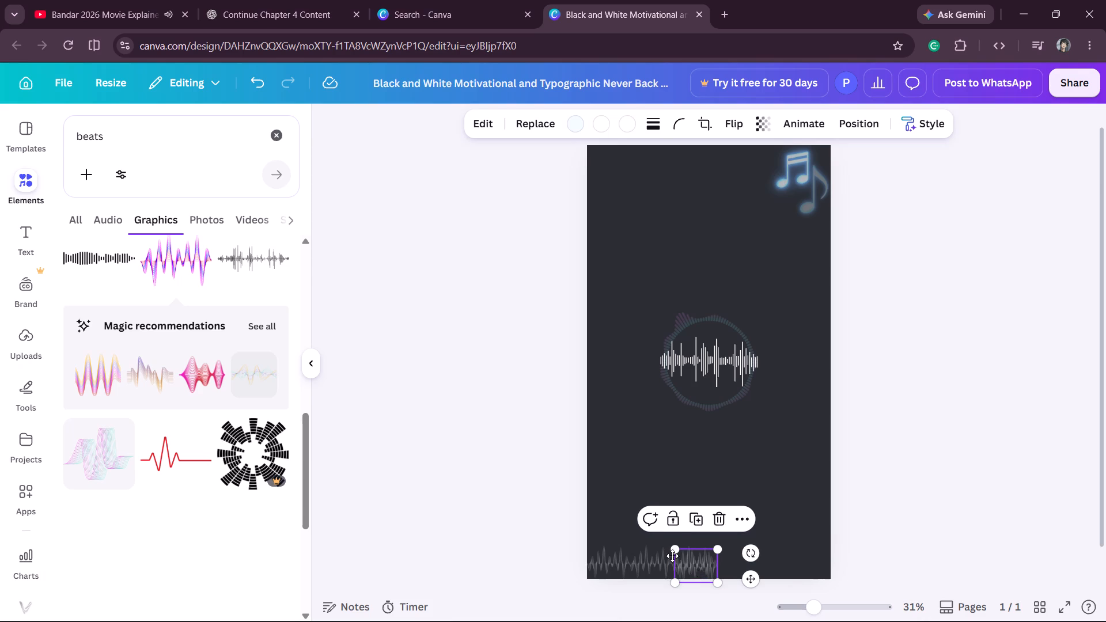
{"action": "left_click_drag", "start_coordinate": [672, 556], "coordinate": [633, 510]}
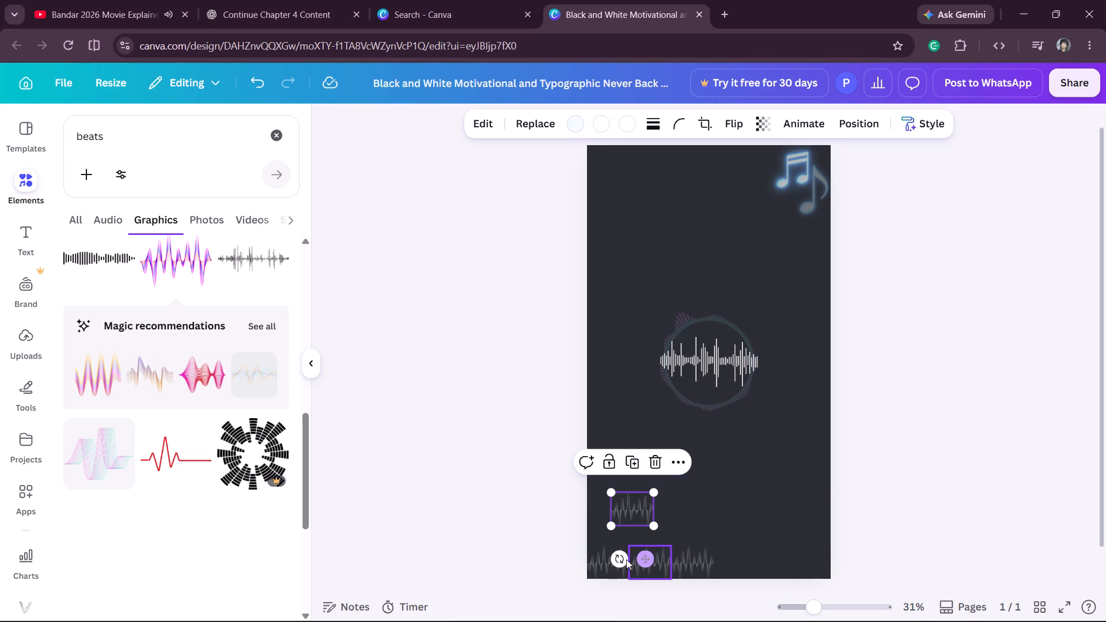
{"action": "left_click_drag", "start_coordinate": [622, 559], "coordinate": [613, 510]}
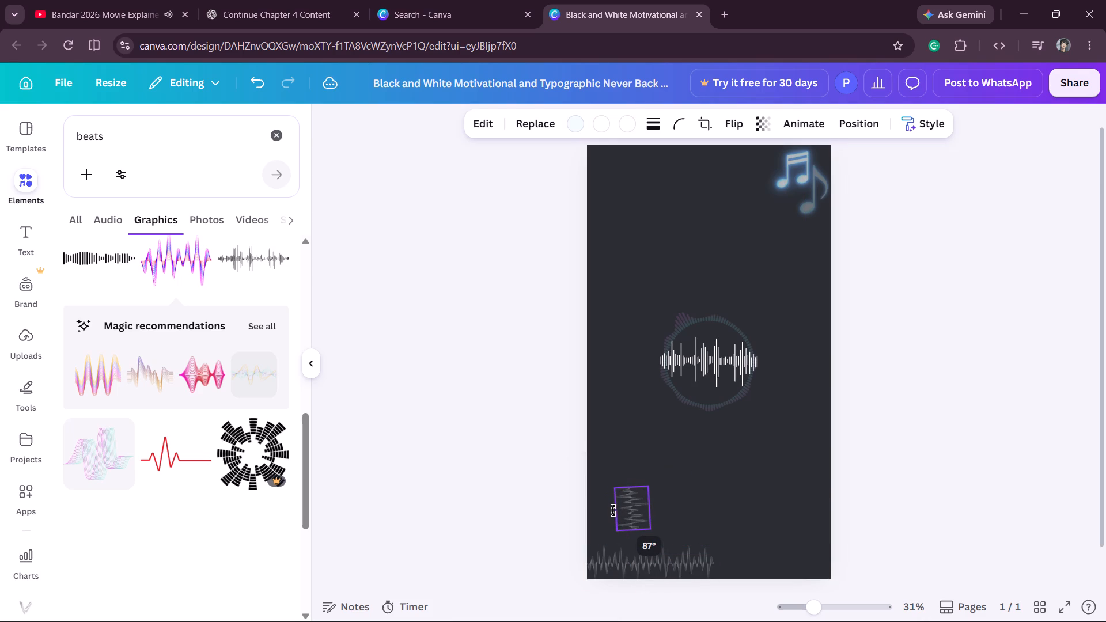
{"action": "left_click_drag", "start_coordinate": [613, 510], "coordinate": [612, 508]}
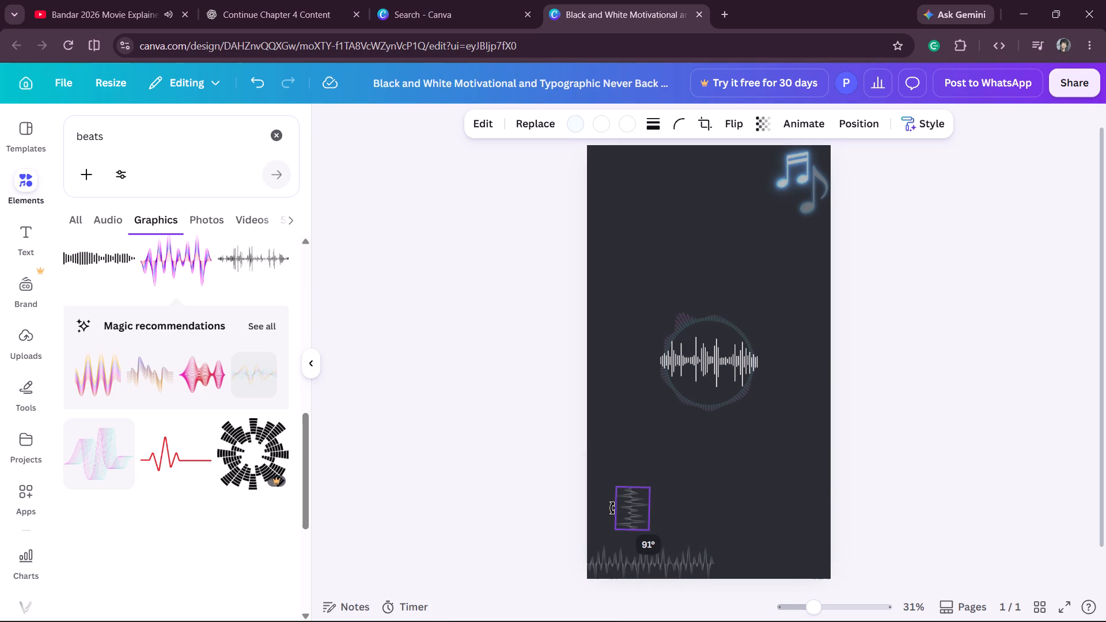
{"action": "left_click_drag", "start_coordinate": [612, 508], "coordinate": [612, 509]}
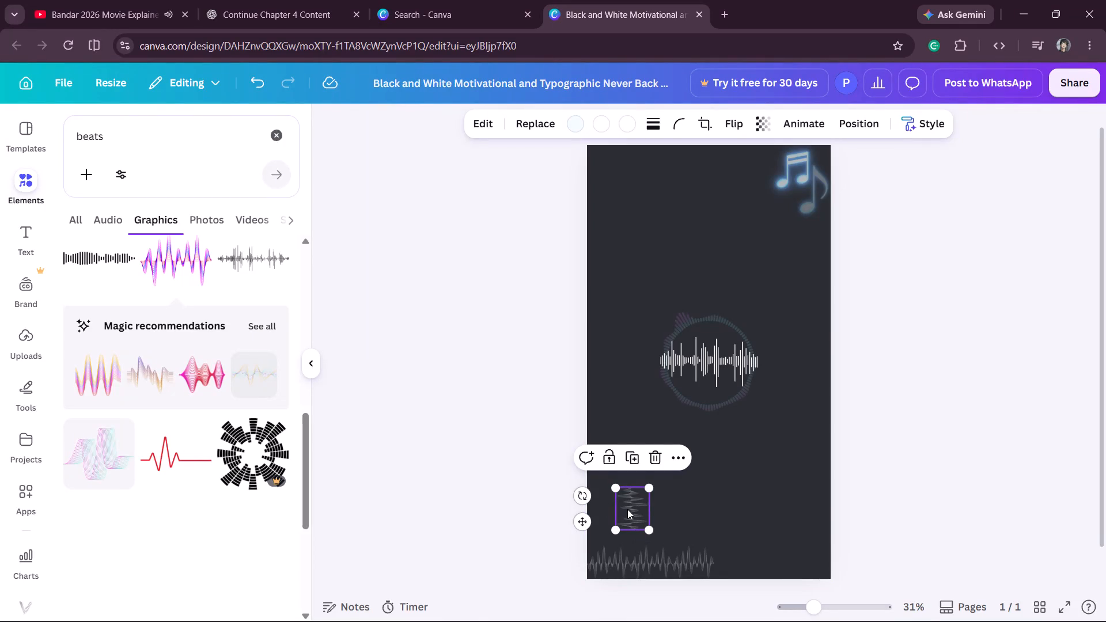
Position the upright wave copy against the page's left edge in the bottom corner, overlapping the first wave.
{"action": "left_click_drag", "start_coordinate": [627, 509], "coordinate": [600, 552]}
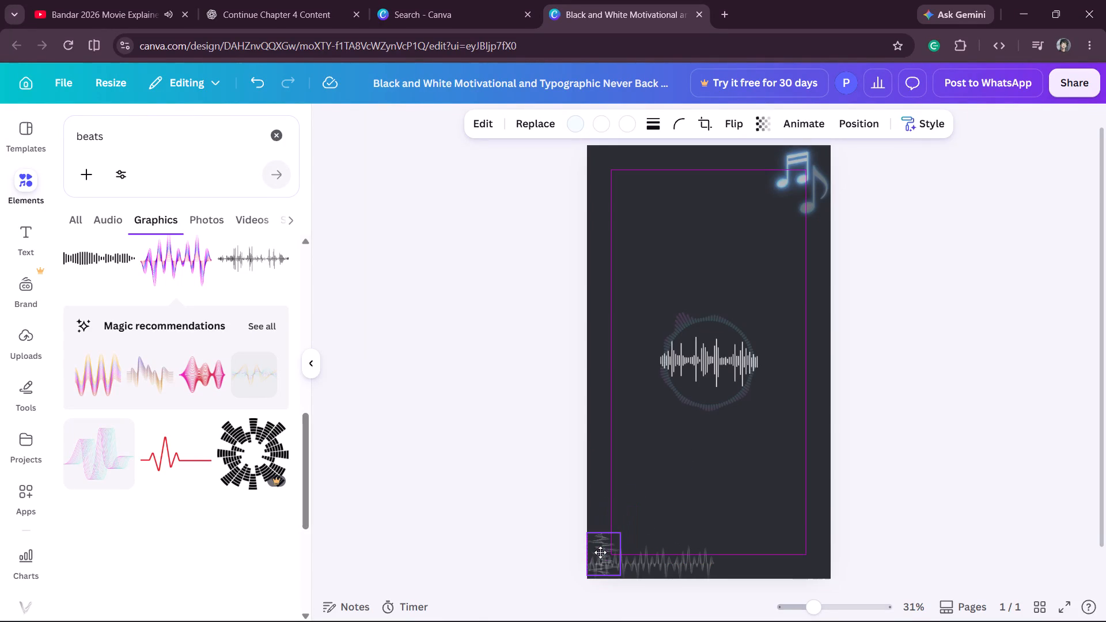
{"action": "left_click_drag", "start_coordinate": [600, 552], "coordinate": [602, 552]}
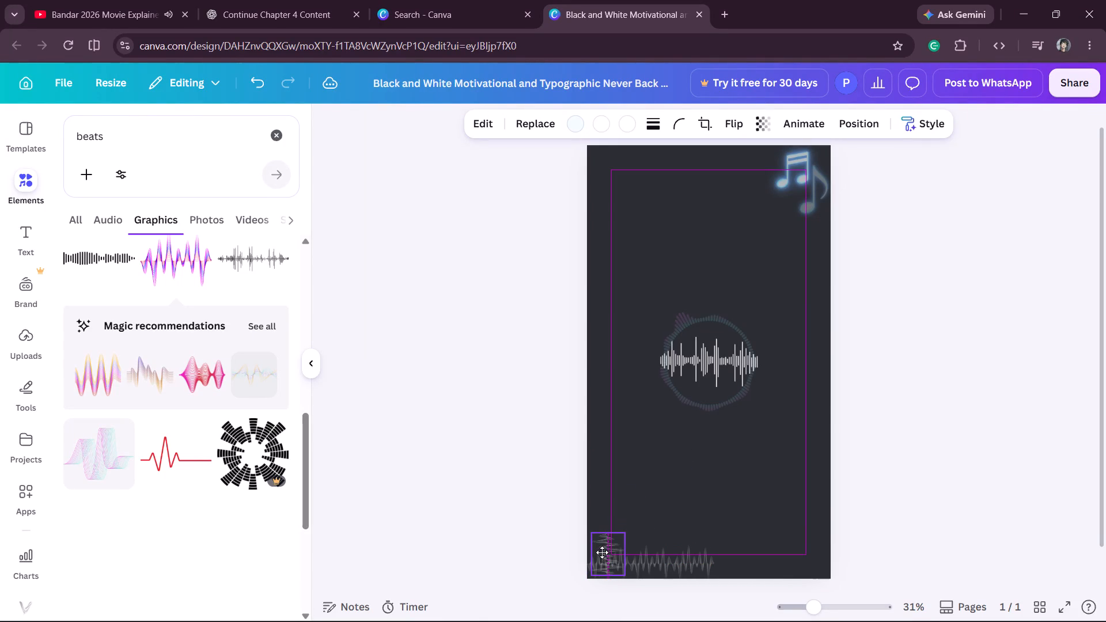
{"action": "left_click_drag", "start_coordinate": [602, 552], "coordinate": [600, 552]}
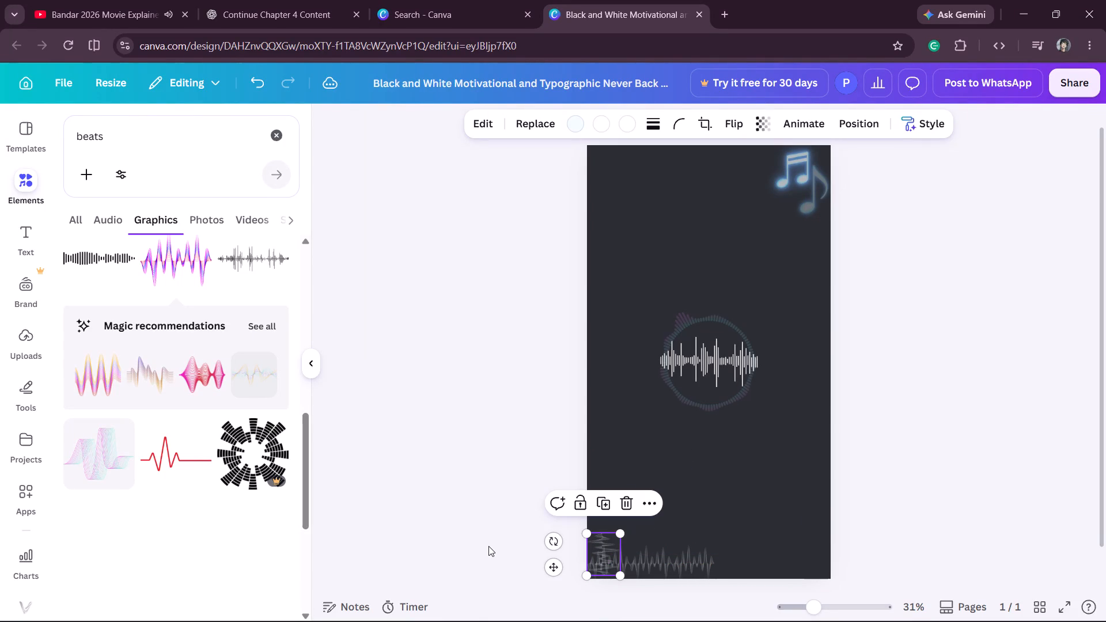
Duplicate the upright faded wave and stack the copy directly above it against the page's left edge.
{"action": "left_click", "coordinate": [488, 546]}
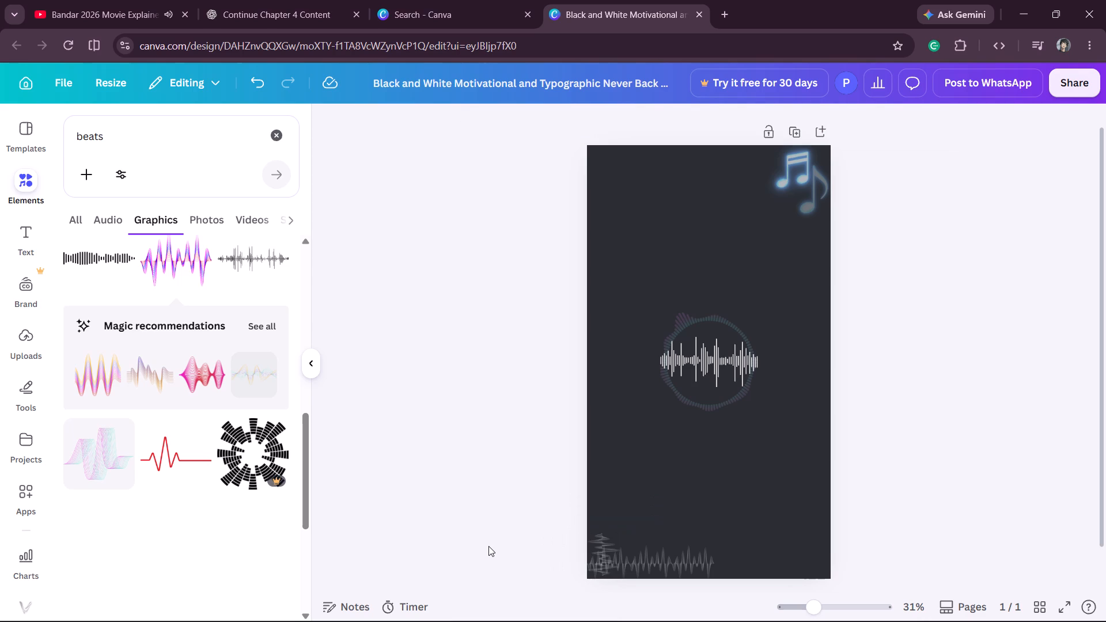
{"action": "left_click", "coordinate": [597, 538]}
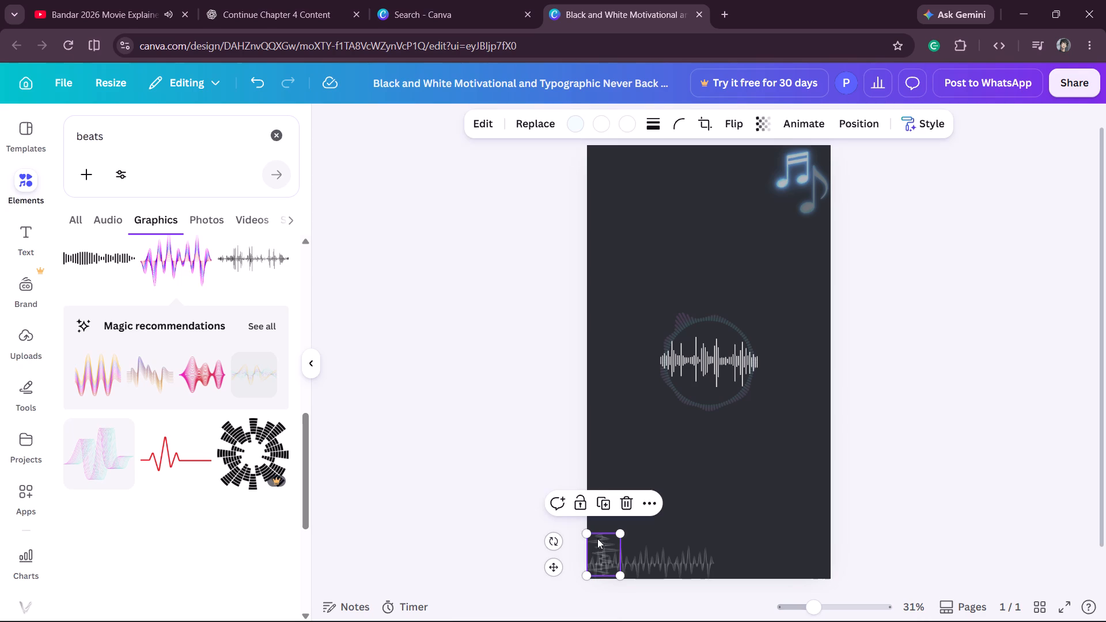
{"action": "key", "text": "ctrl+c"}
{"action": "key", "text": "ctrl+v"}
{"action": "left_click_drag", "start_coordinate": [609, 548], "coordinate": [607, 501]}
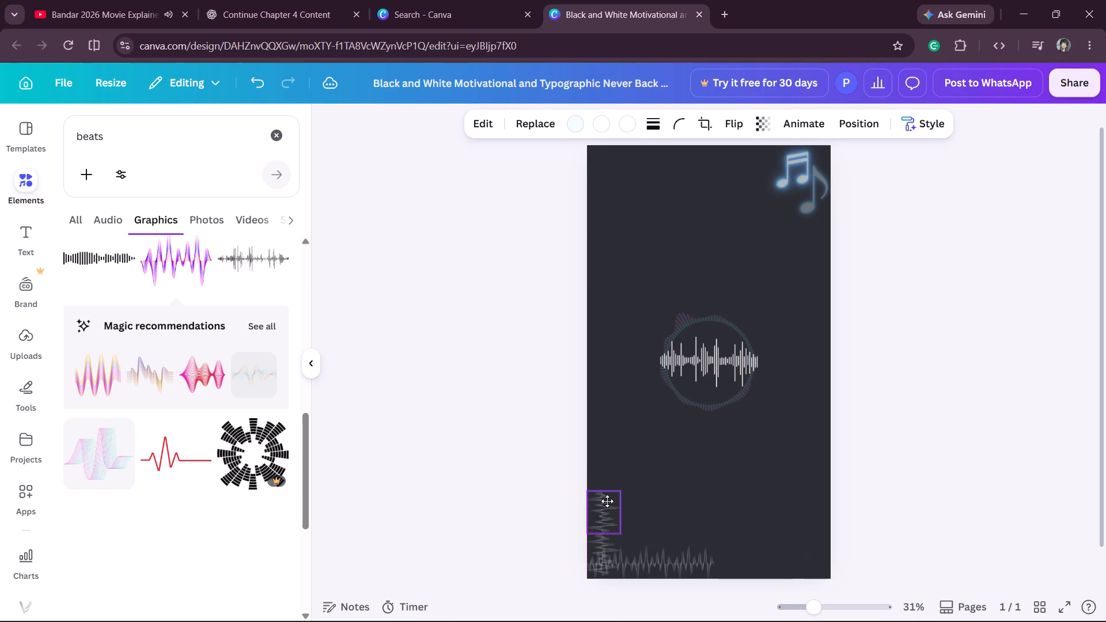
{"action": "left_click_drag", "start_coordinate": [607, 501], "coordinate": [604, 498]}
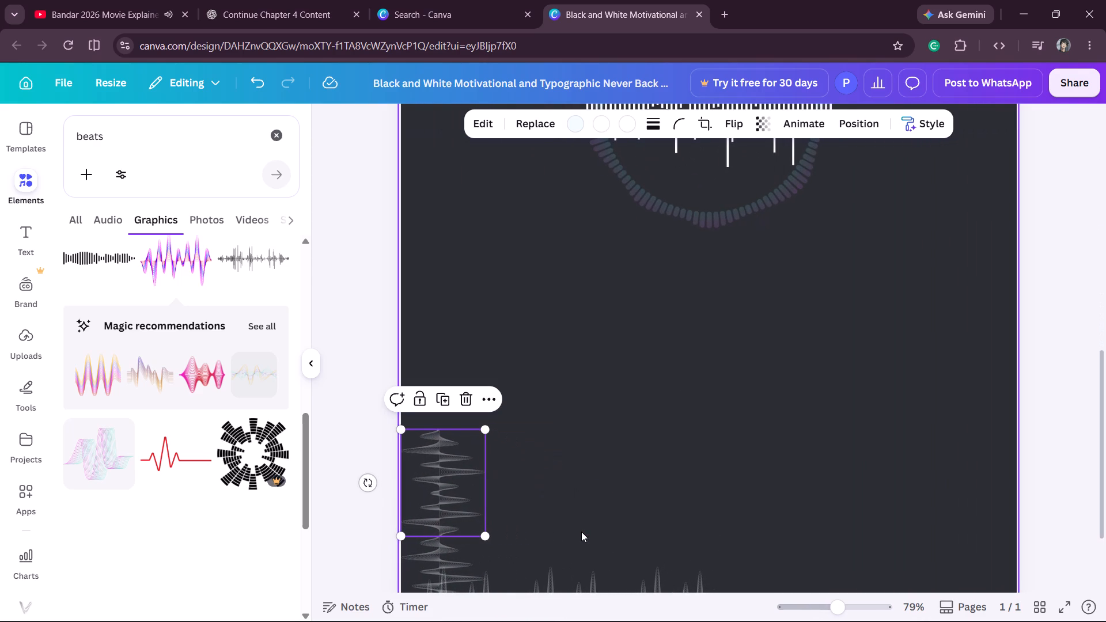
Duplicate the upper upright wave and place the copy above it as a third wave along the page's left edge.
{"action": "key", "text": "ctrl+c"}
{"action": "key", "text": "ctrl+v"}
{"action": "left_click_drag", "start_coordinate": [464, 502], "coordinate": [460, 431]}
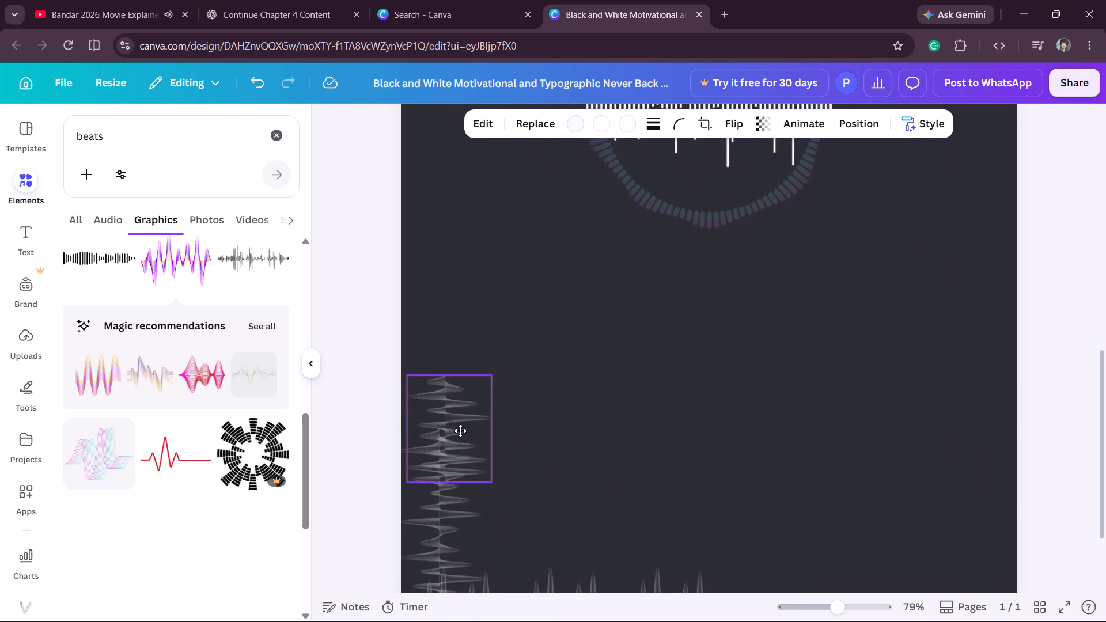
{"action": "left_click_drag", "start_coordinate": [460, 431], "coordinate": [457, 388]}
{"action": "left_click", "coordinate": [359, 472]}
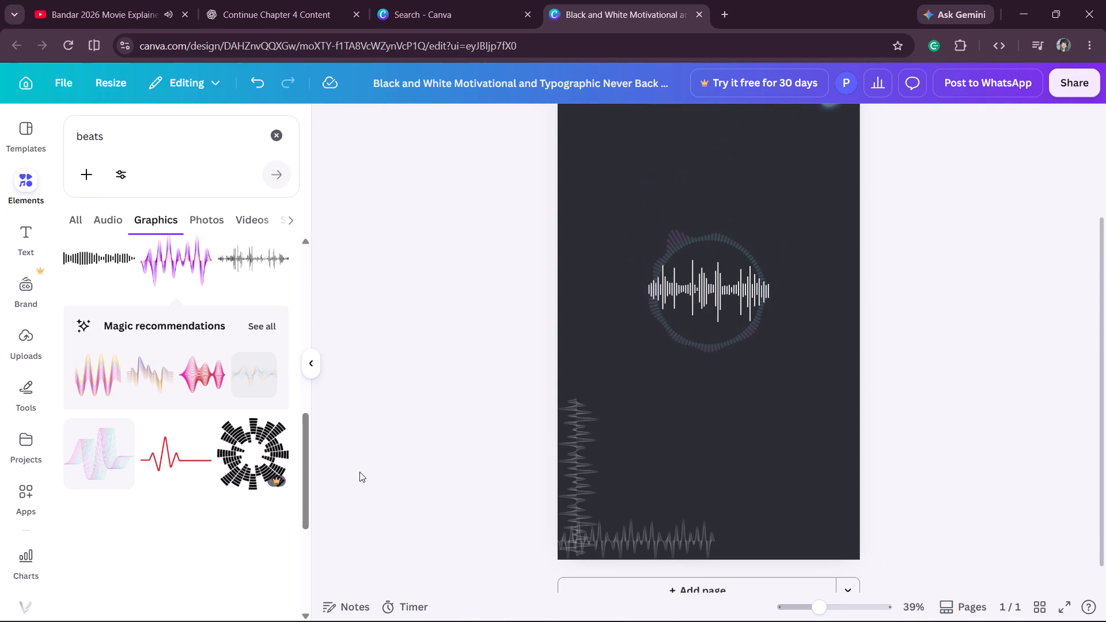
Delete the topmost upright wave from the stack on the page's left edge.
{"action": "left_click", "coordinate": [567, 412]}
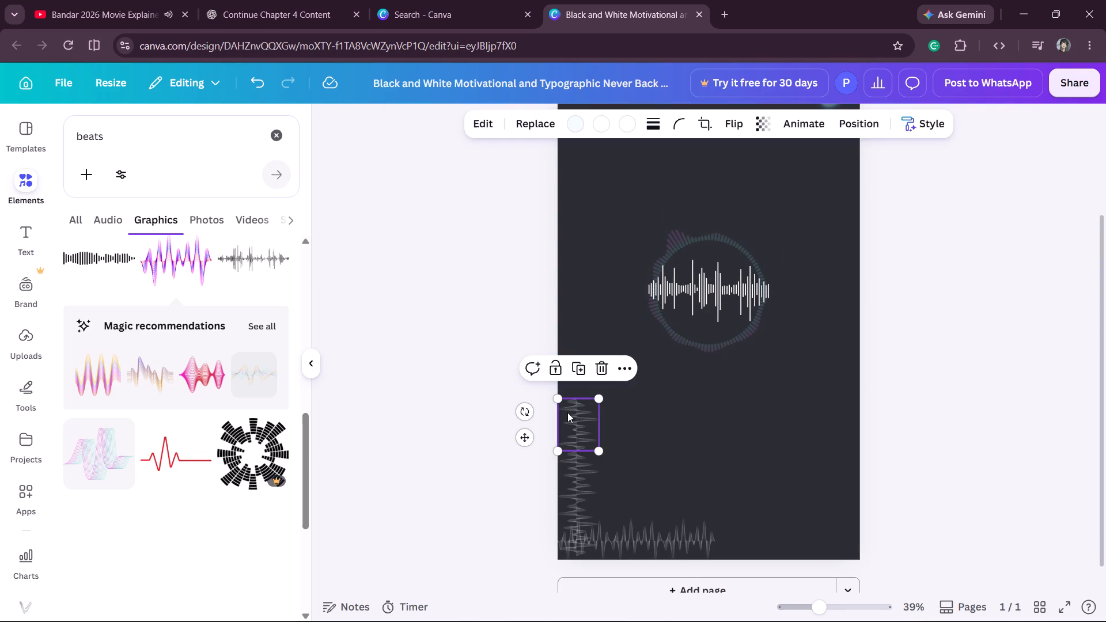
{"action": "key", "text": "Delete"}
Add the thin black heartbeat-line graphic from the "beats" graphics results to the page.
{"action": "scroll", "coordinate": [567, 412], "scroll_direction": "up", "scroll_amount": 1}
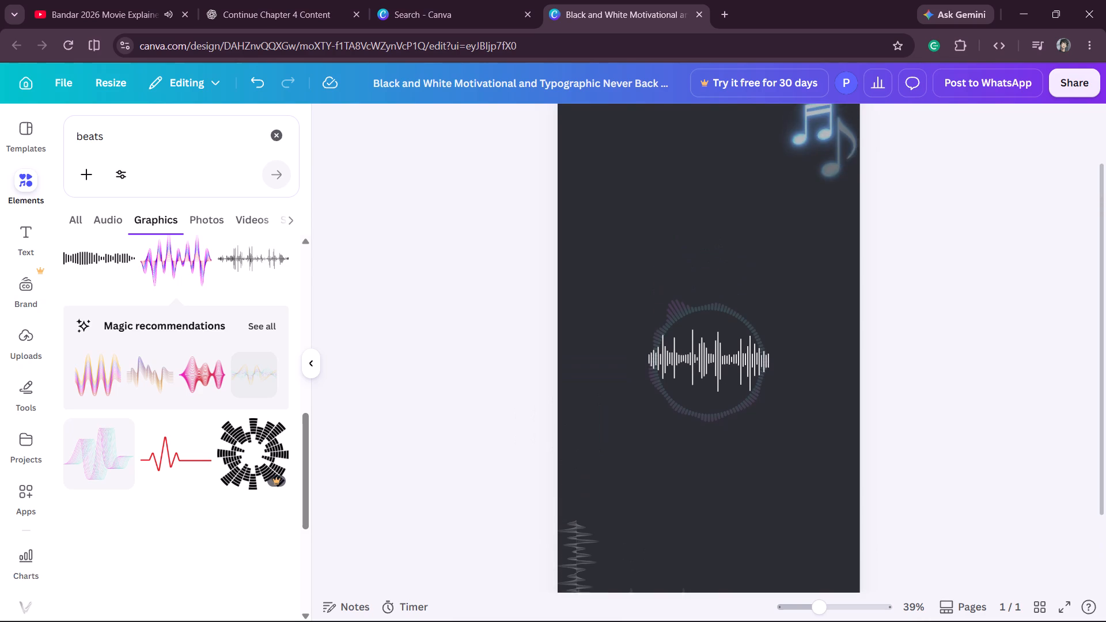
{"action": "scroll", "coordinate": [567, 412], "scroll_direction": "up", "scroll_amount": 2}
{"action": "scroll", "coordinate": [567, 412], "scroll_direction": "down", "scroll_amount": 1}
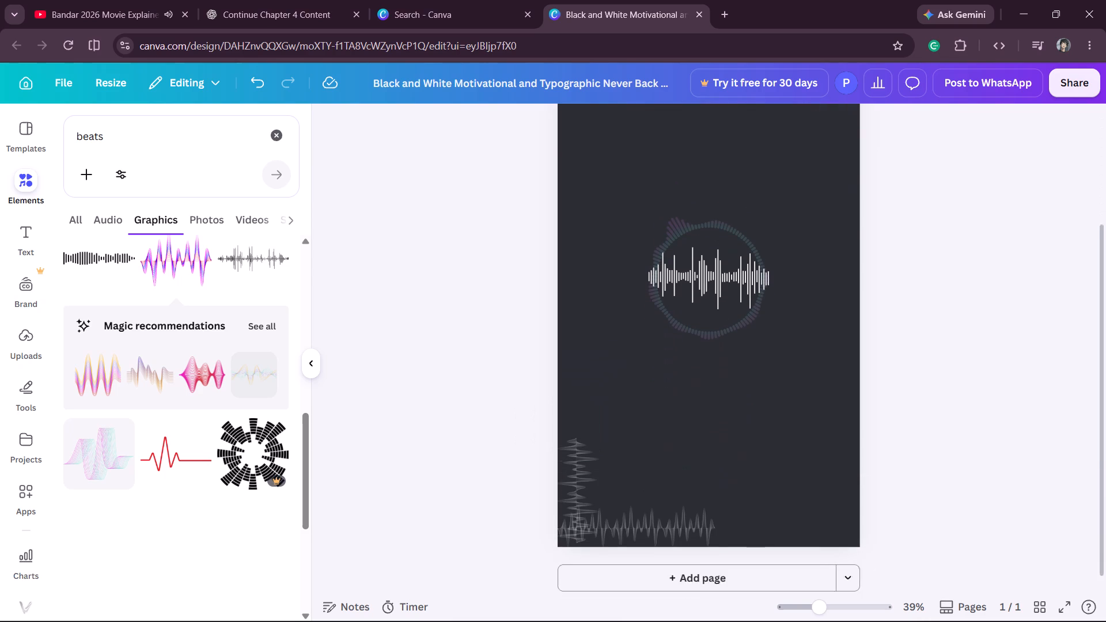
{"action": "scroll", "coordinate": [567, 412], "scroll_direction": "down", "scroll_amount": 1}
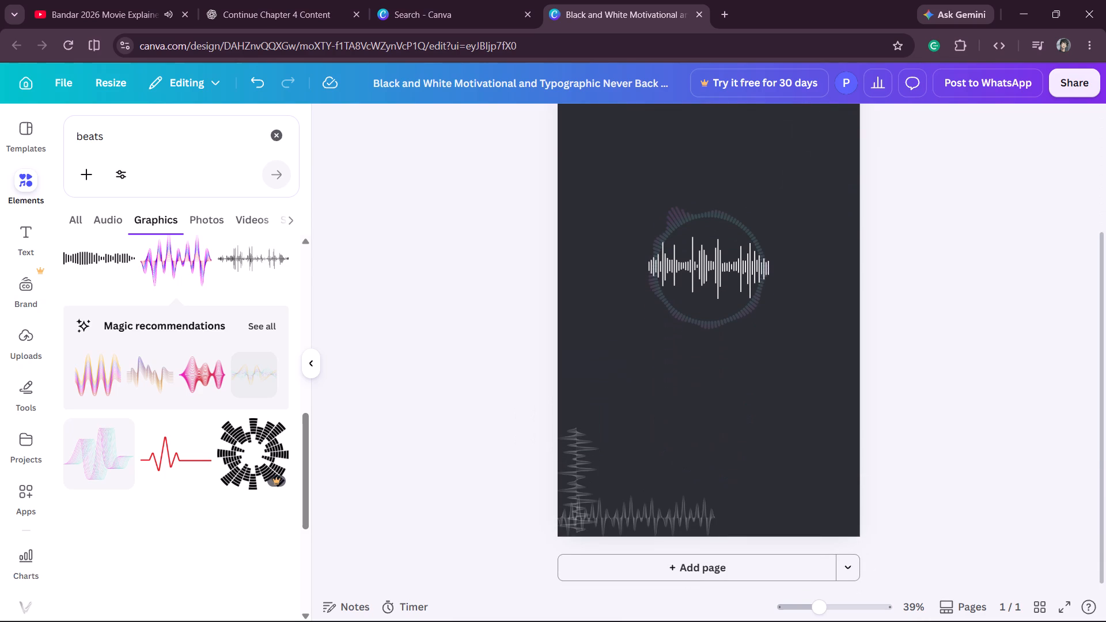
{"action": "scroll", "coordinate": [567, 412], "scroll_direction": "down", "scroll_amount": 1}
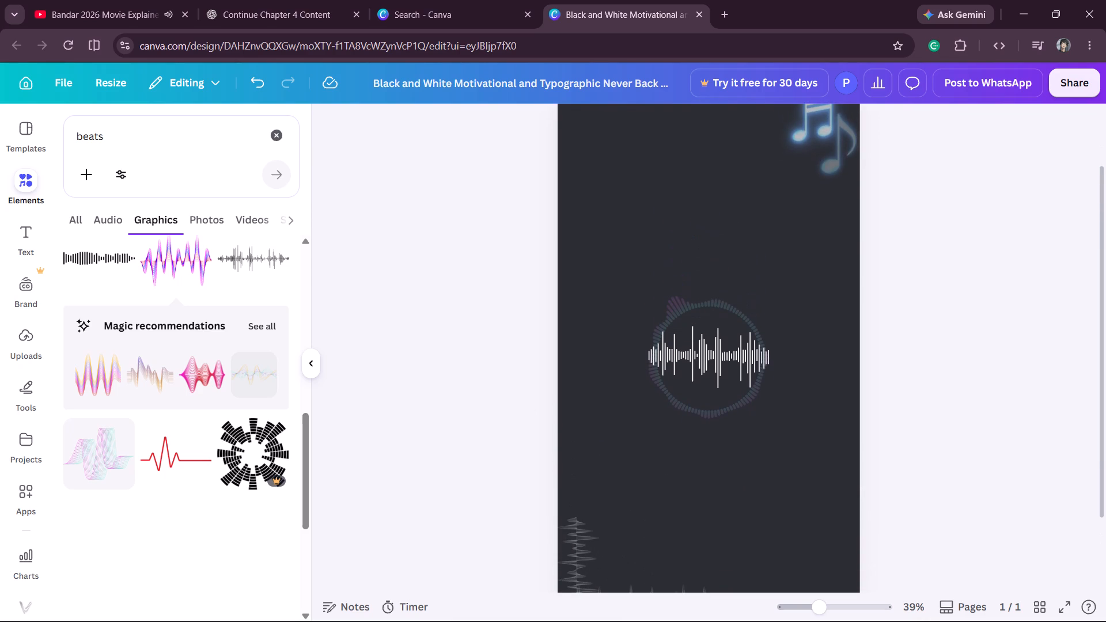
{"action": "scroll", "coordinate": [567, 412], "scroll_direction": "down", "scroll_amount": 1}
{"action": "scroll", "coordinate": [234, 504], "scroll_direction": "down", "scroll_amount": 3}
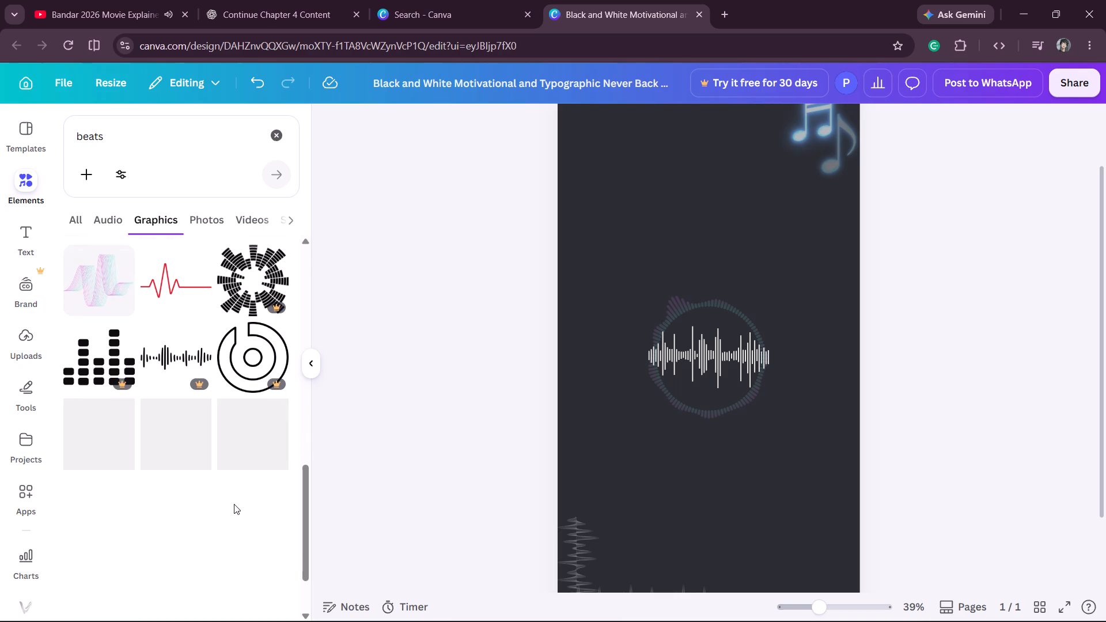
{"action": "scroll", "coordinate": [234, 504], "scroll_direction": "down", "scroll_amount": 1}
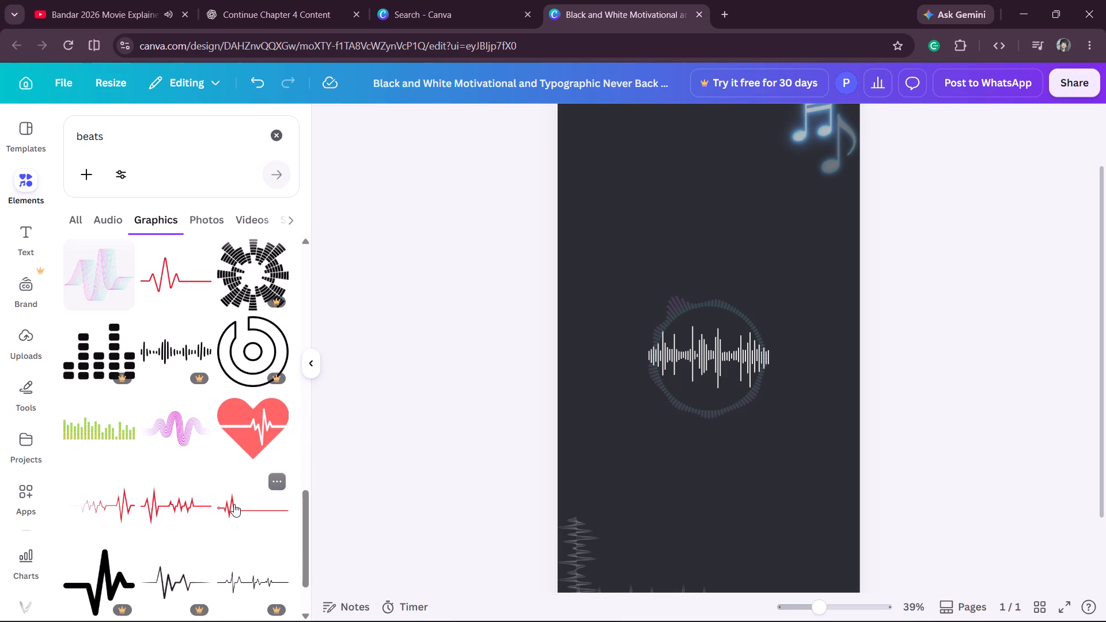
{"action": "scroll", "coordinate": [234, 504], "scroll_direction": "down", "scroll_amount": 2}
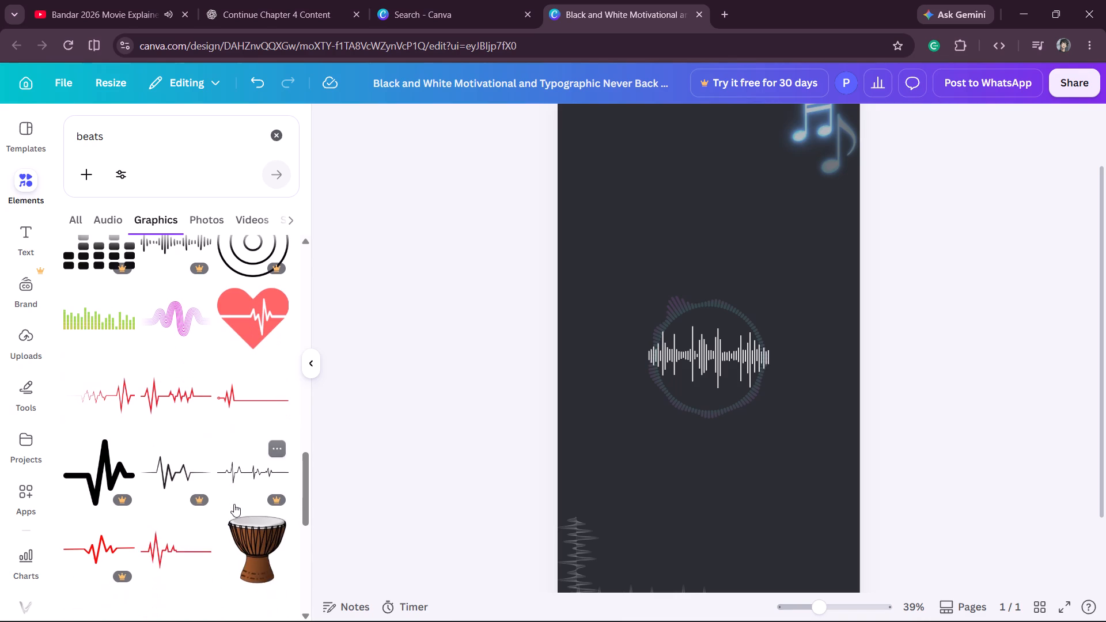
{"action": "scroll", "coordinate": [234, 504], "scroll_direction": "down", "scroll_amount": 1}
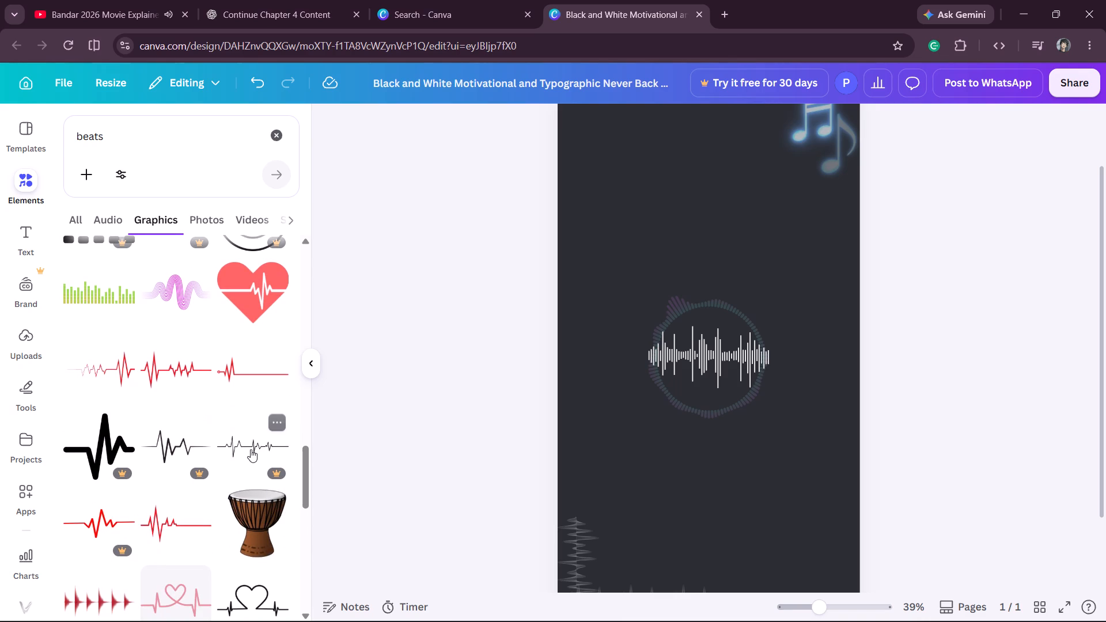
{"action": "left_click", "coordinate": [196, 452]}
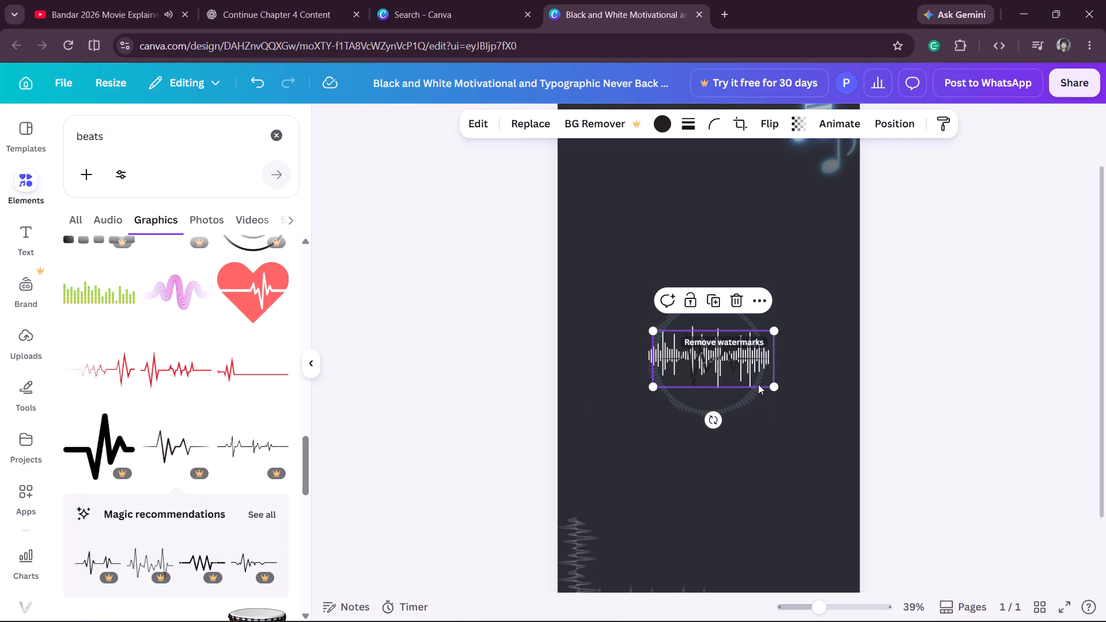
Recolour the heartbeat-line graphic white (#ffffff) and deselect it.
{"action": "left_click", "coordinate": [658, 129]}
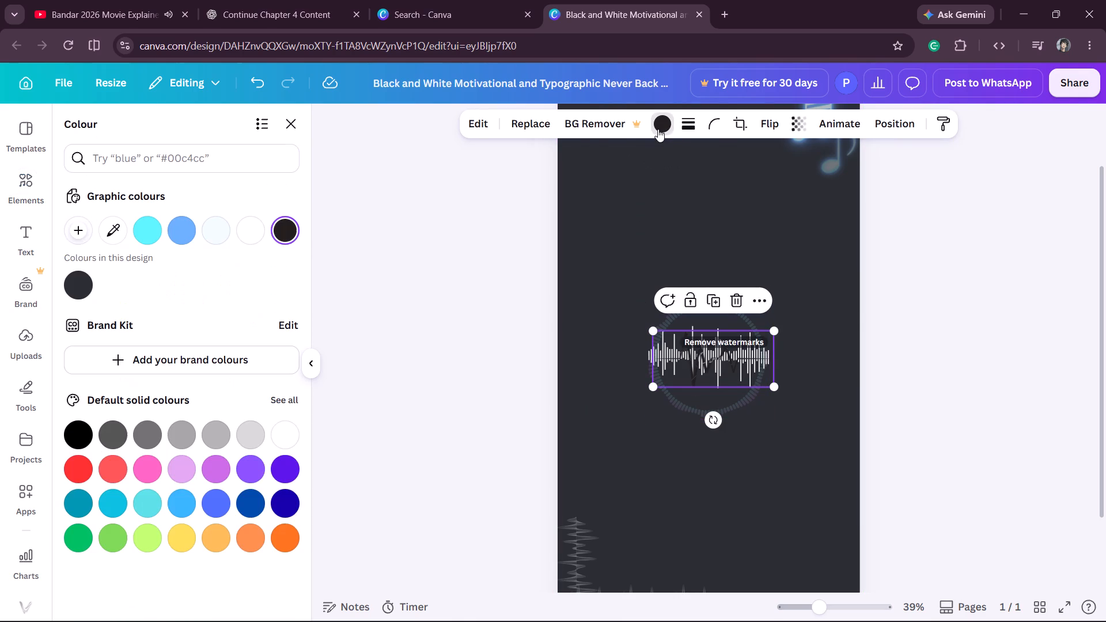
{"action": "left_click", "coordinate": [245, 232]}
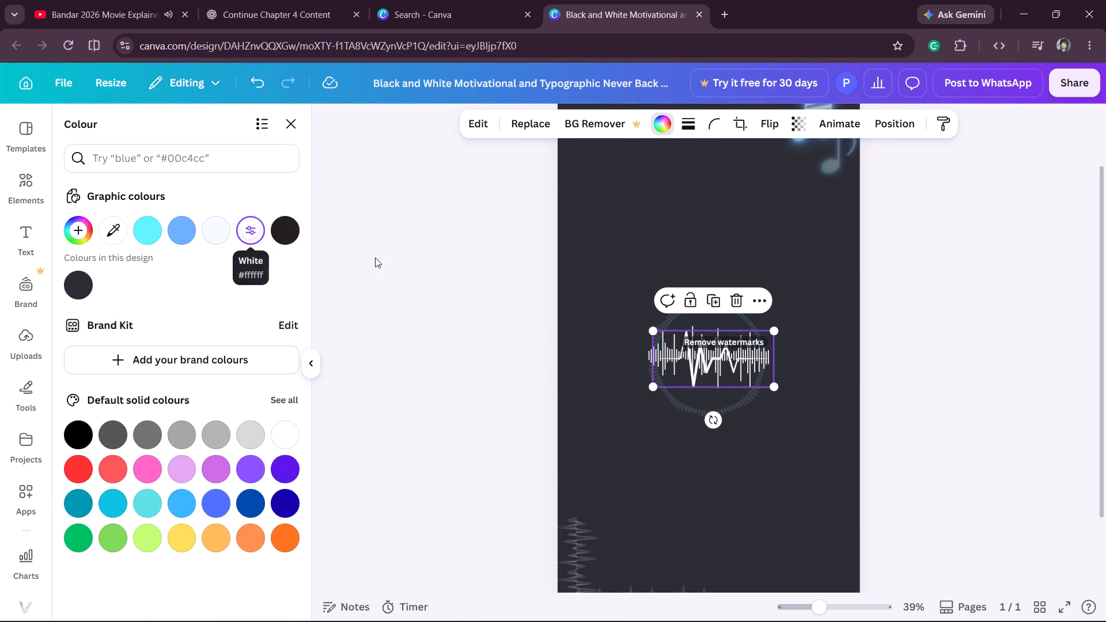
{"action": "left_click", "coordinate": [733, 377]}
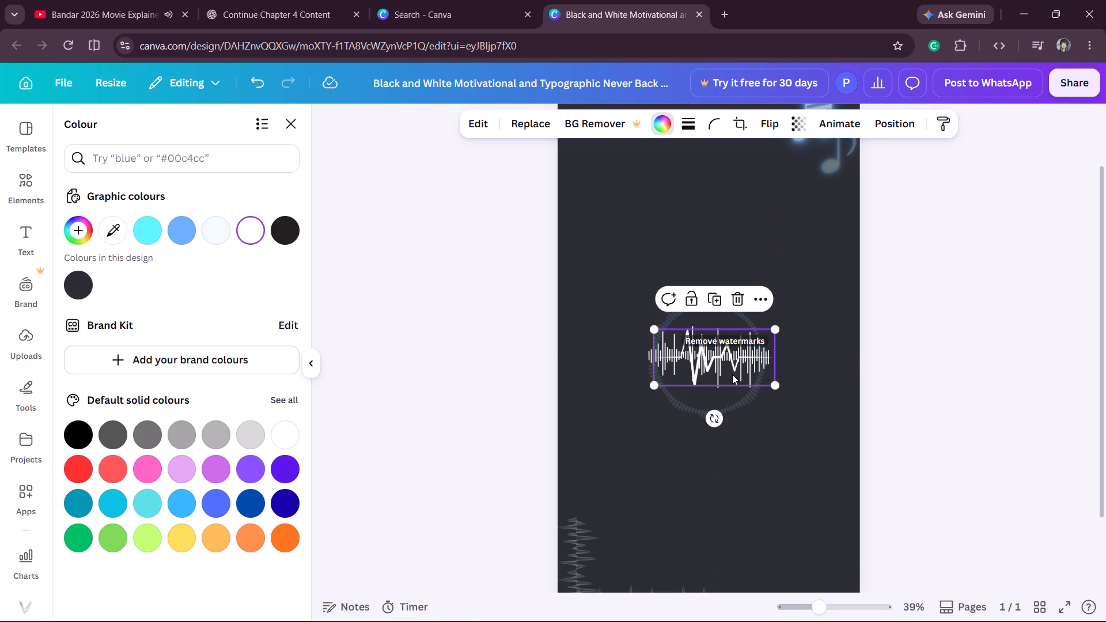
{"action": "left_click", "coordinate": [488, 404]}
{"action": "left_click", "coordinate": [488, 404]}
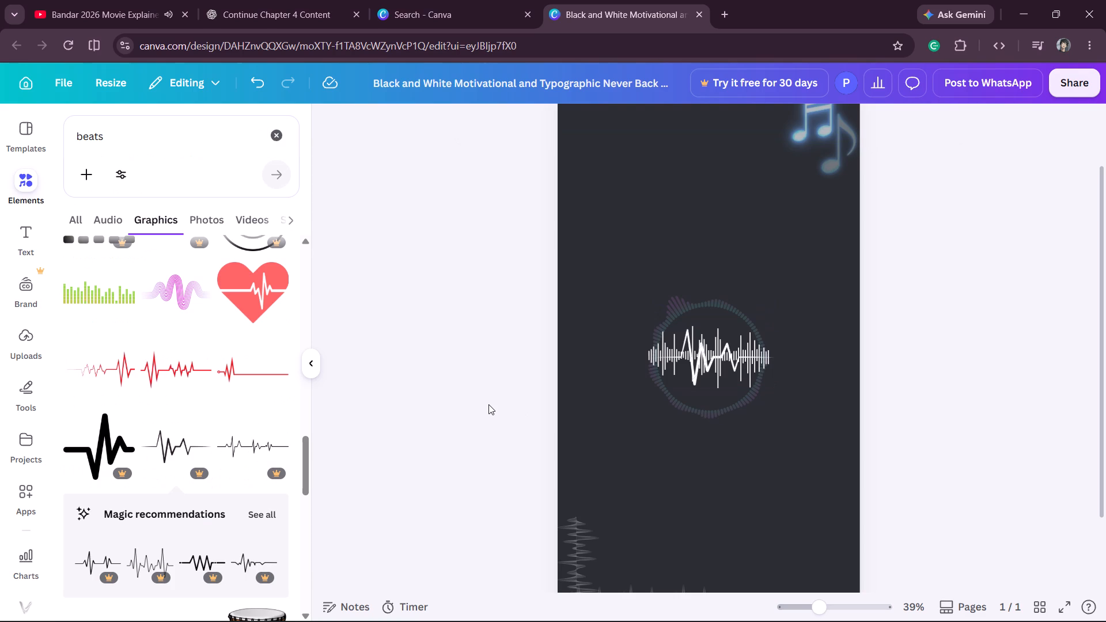
Browse further through the "beats" graphics results for other suitable elements and review the whole page composition.
{"action": "scroll", "coordinate": [96, 468], "scroll_direction": "down", "scroll_amount": 3}
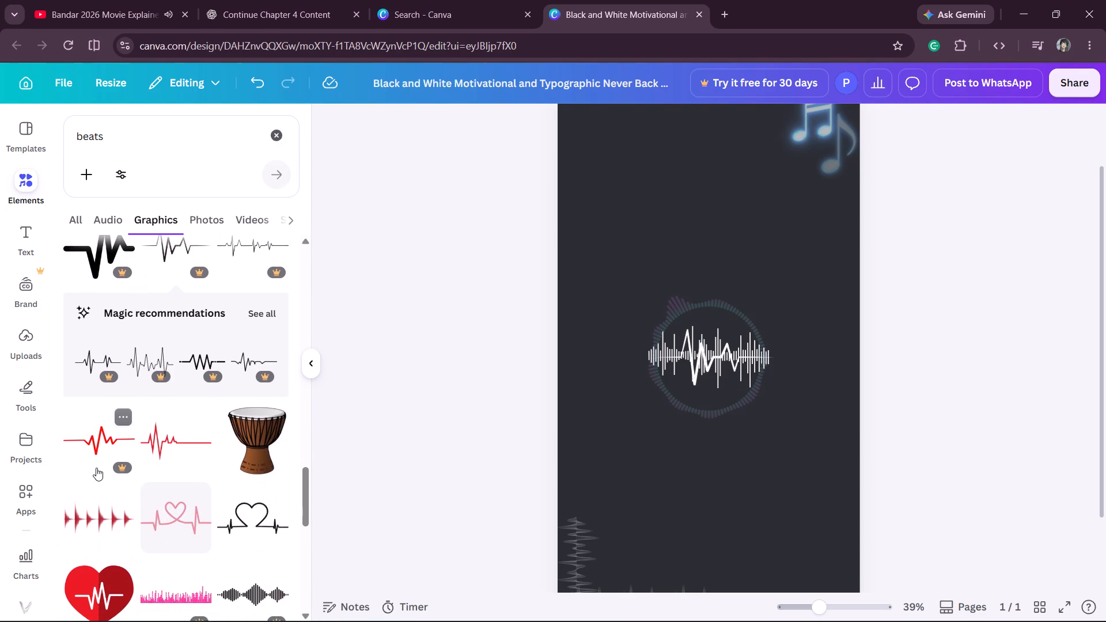
{"action": "scroll", "coordinate": [96, 468], "scroll_direction": "down", "scroll_amount": 4}
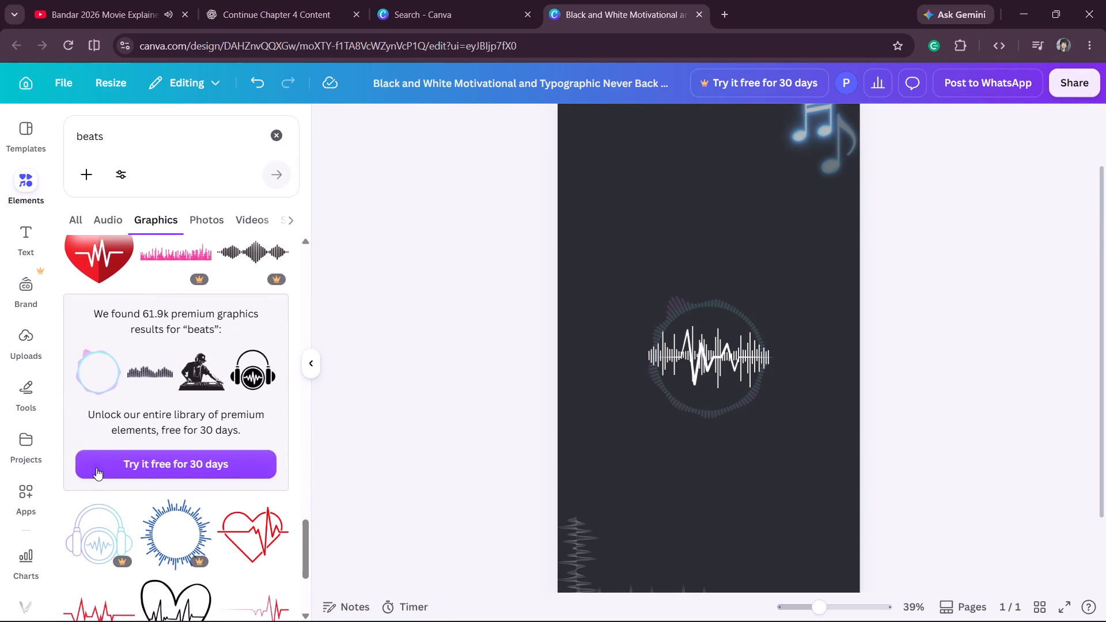
{"action": "scroll", "coordinate": [96, 468], "scroll_direction": "down", "scroll_amount": 4}
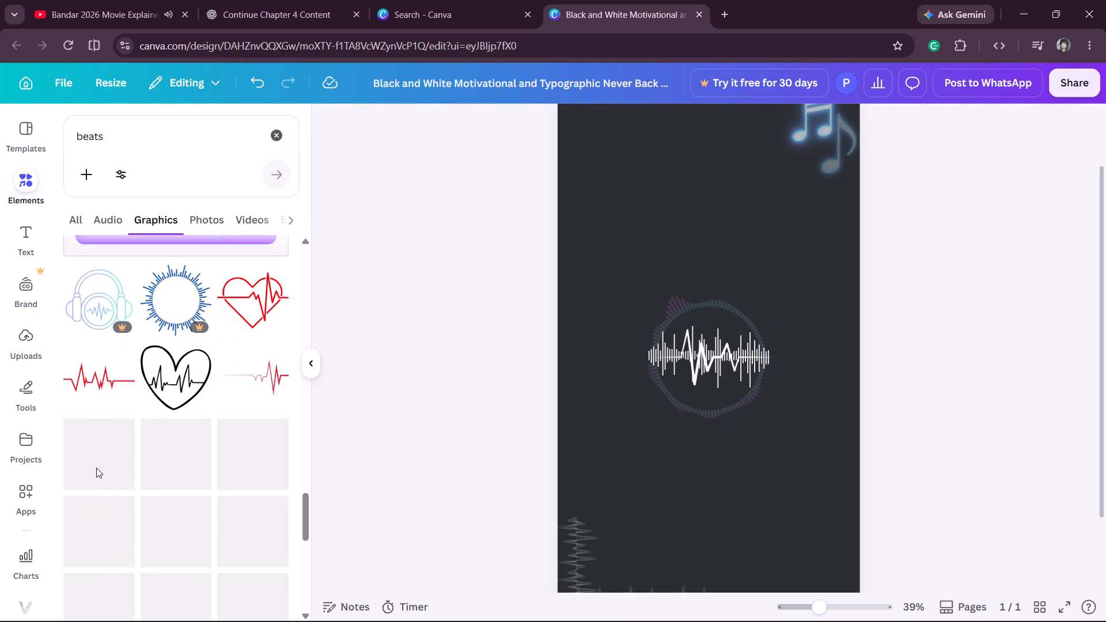
{"action": "scroll", "coordinate": [96, 468], "scroll_direction": "down", "scroll_amount": 2}
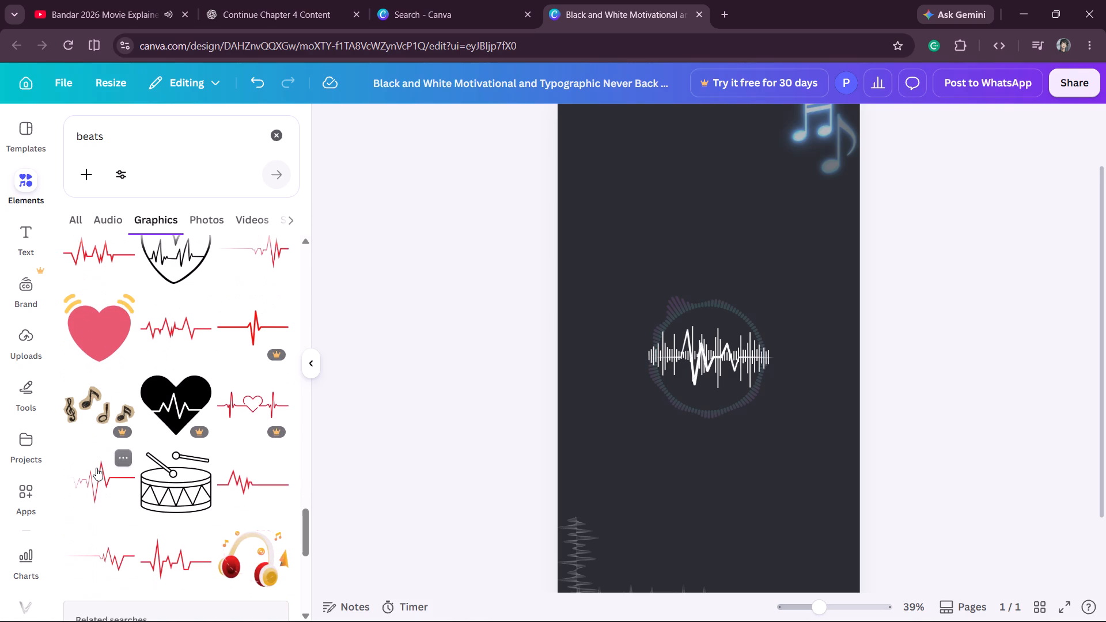
{"action": "scroll", "coordinate": [96, 468], "scroll_direction": "down", "scroll_amount": 5}
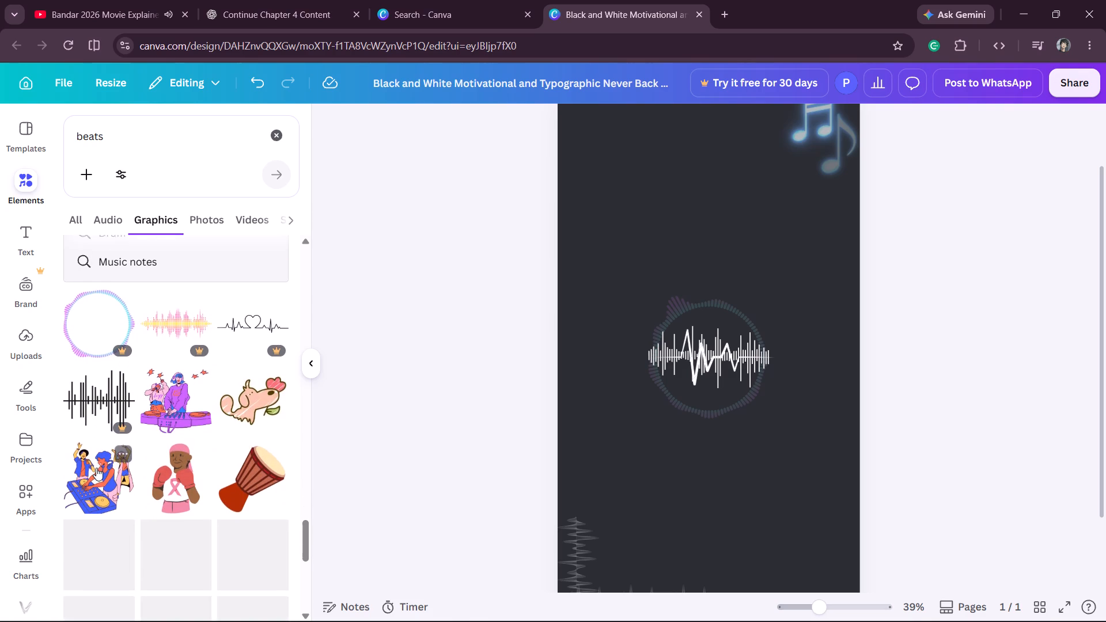
{"action": "scroll", "coordinate": [96, 468], "scroll_direction": "down", "scroll_amount": 2}
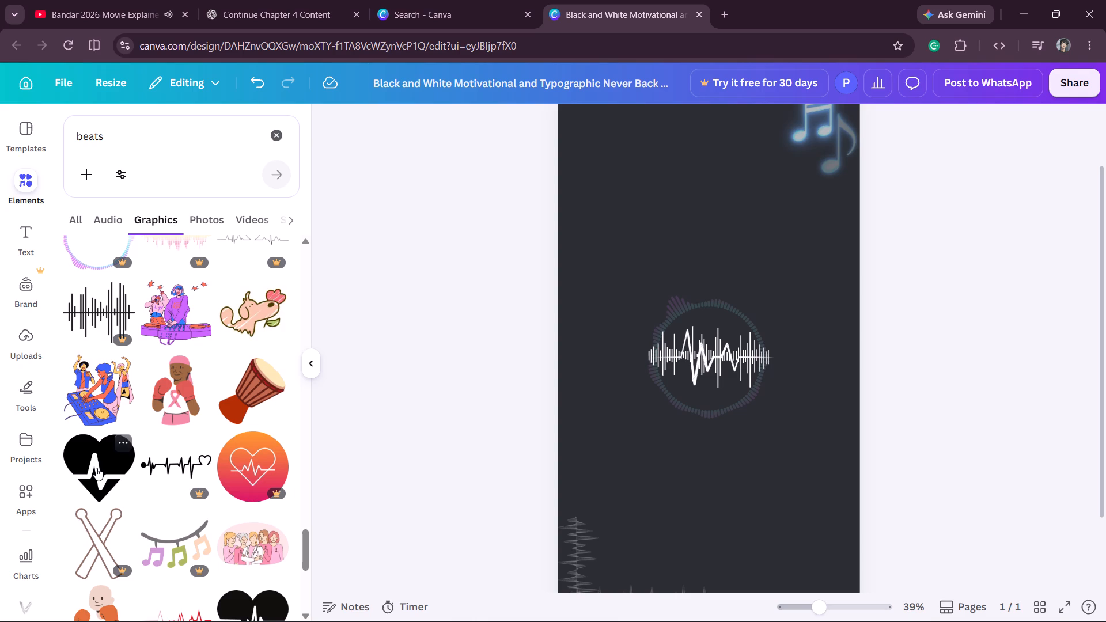
{"action": "left_click", "coordinate": [452, 496]}
{"action": "scroll", "coordinate": [452, 496], "scroll_direction": "down", "scroll_amount": 2}
{"action": "scroll", "coordinate": [452, 496], "scroll_direction": "up", "scroll_amount": 3}
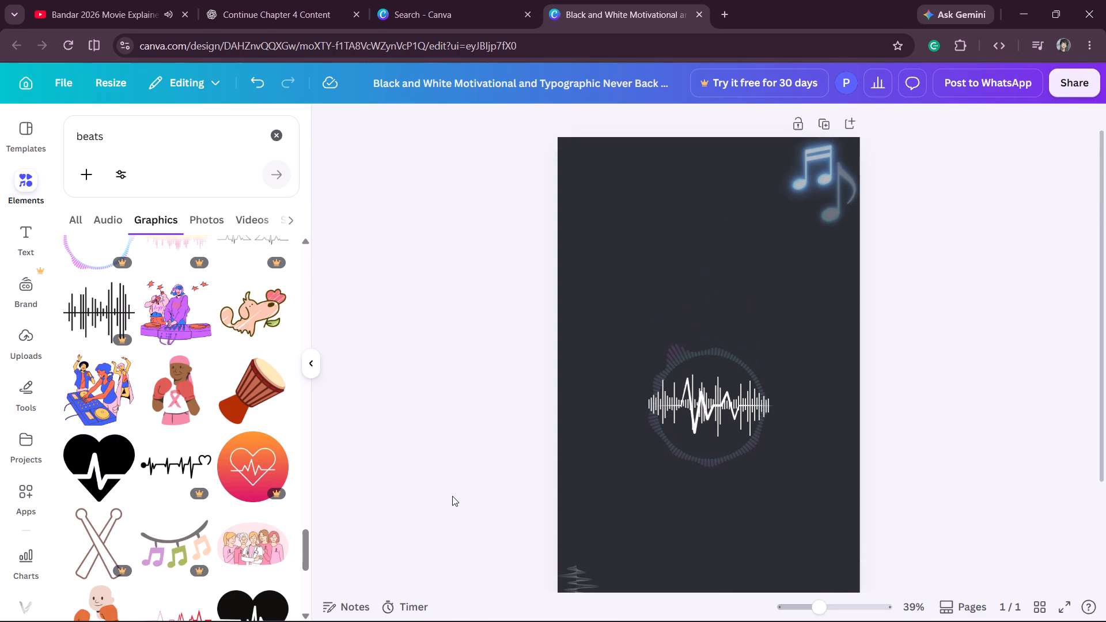
{"action": "scroll", "coordinate": [452, 496], "scroll_direction": "up", "scroll_amount": 1}
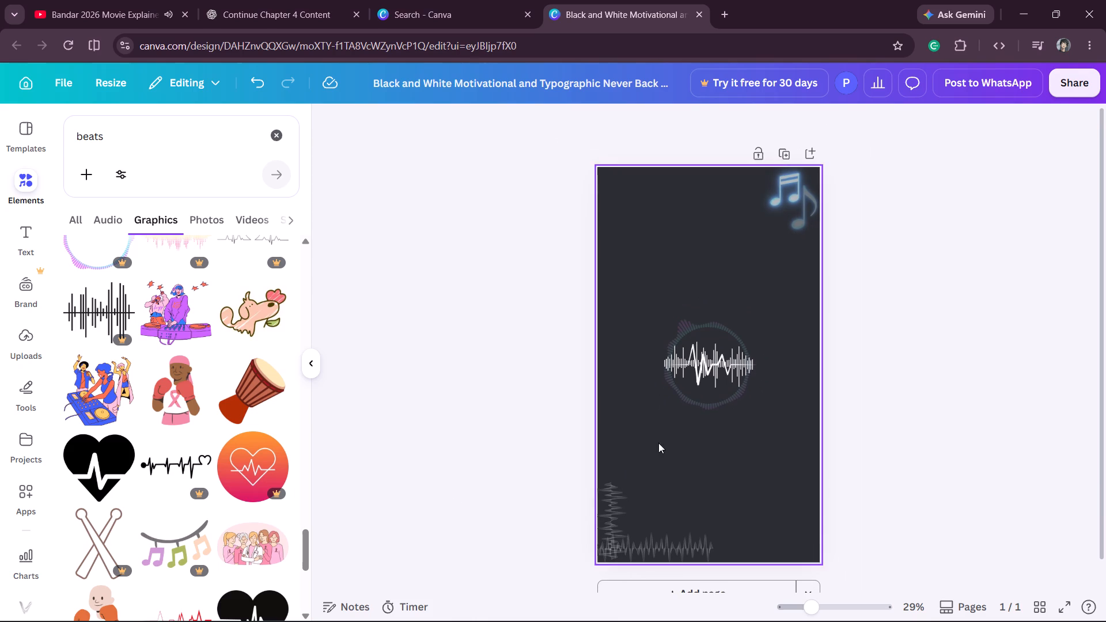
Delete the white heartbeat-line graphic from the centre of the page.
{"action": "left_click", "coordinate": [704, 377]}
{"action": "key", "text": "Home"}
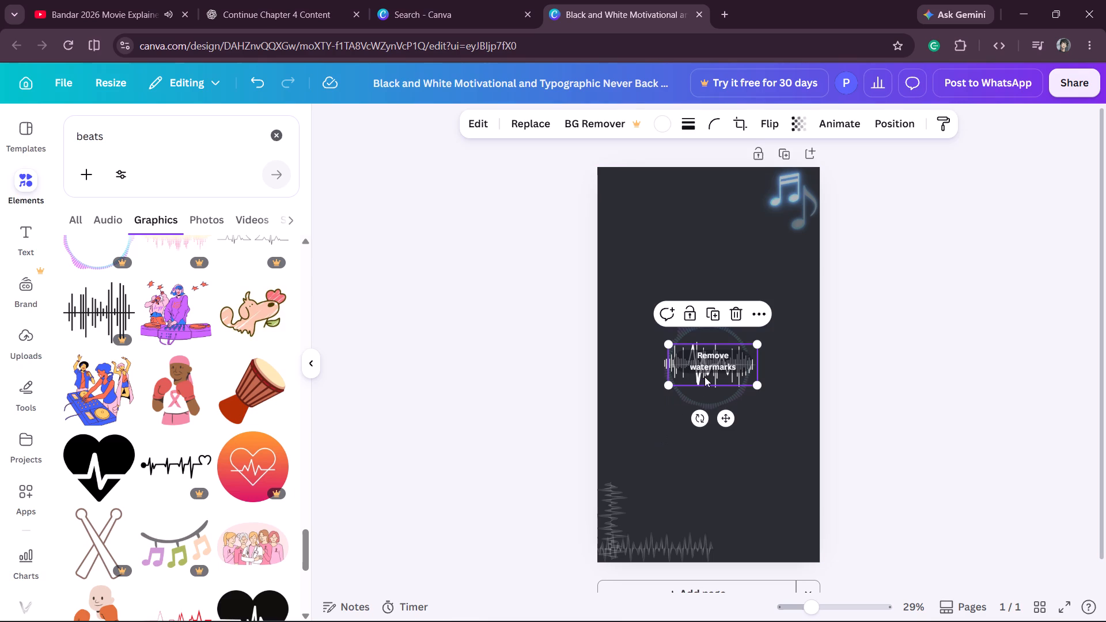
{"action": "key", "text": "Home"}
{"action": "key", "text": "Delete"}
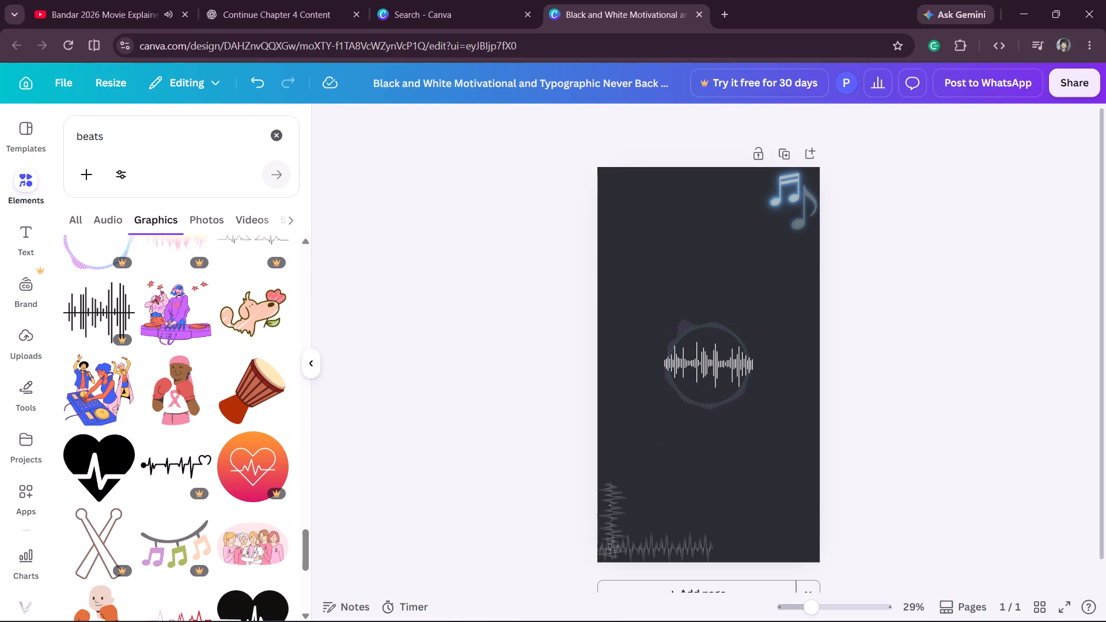
Delete all the faded sound-wave graphics along the page's lower-left corner, both the vertical and the horizontal pieces.
{"action": "left_click", "coordinate": [617, 511]}
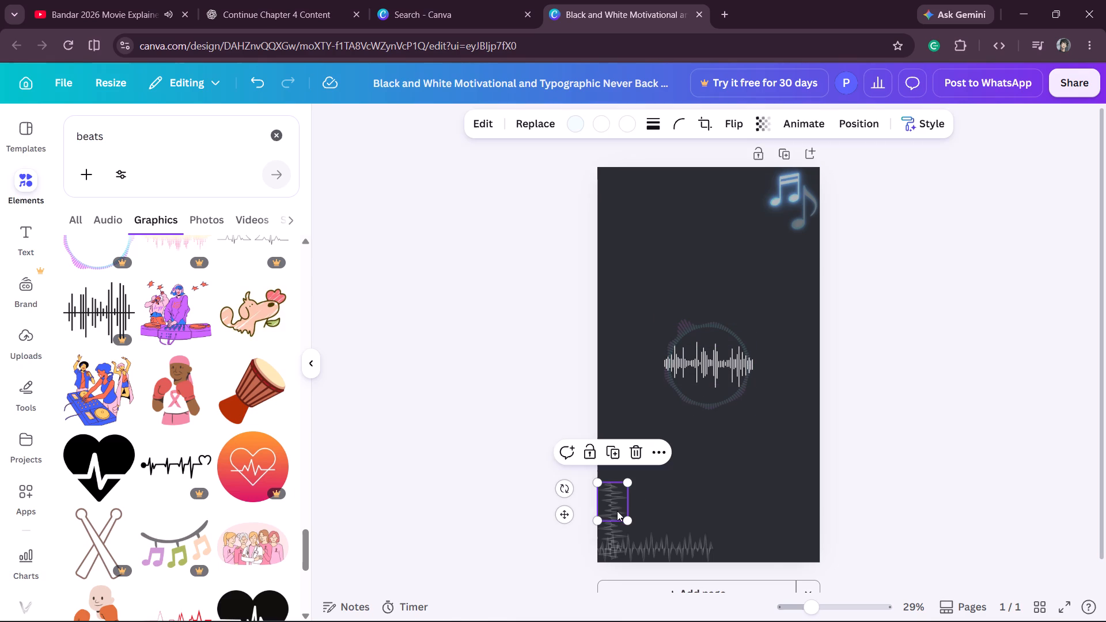
{"action": "left_click", "coordinate": [690, 552], "text": "ctrl"}
{"action": "left_click", "coordinate": [657, 549], "text": "ctrl"}
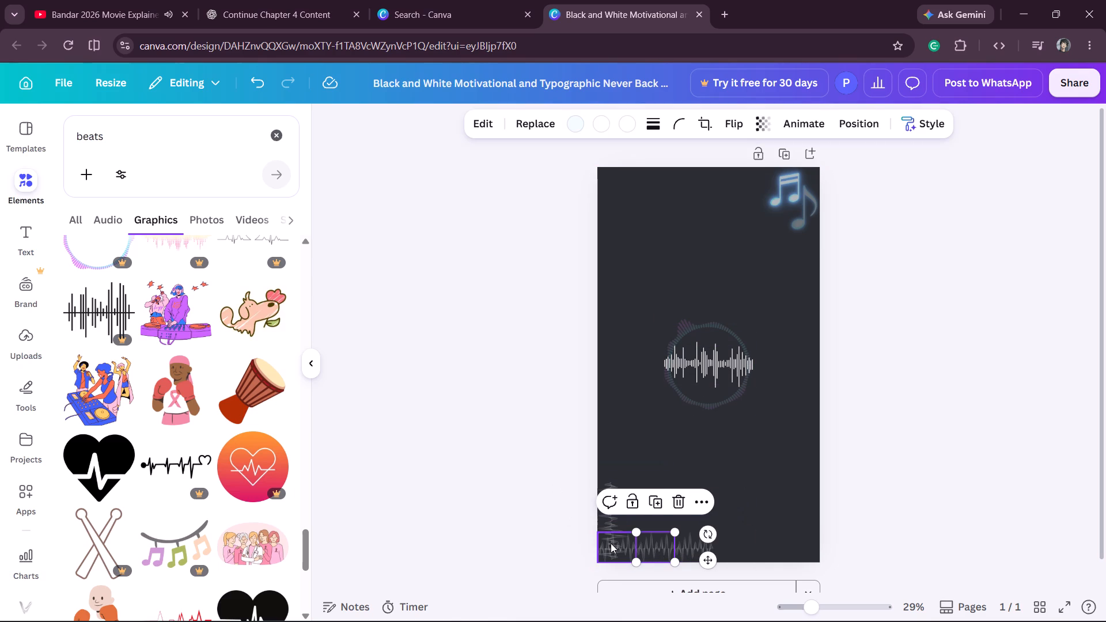
{"action": "left_click", "coordinate": [610, 543]}
{"action": "key", "text": "Delete"}
{"action": "left_click", "coordinate": [610, 543]}
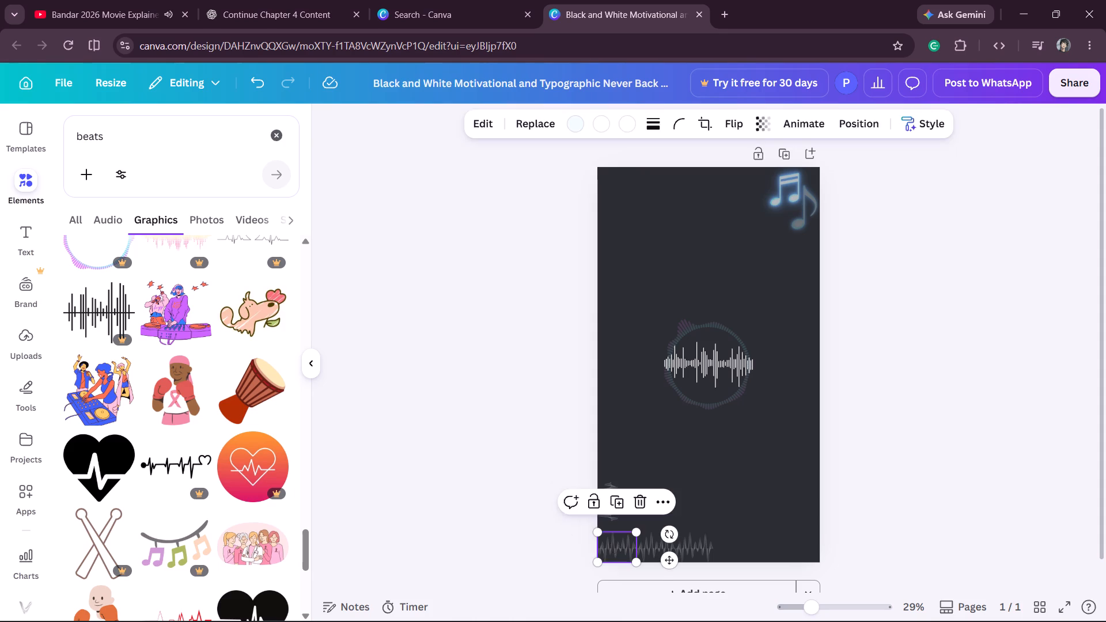
{"action": "key", "text": "Delete"}
{"action": "left_click", "coordinate": [656, 543]}
{"action": "key", "text": "Delete"}
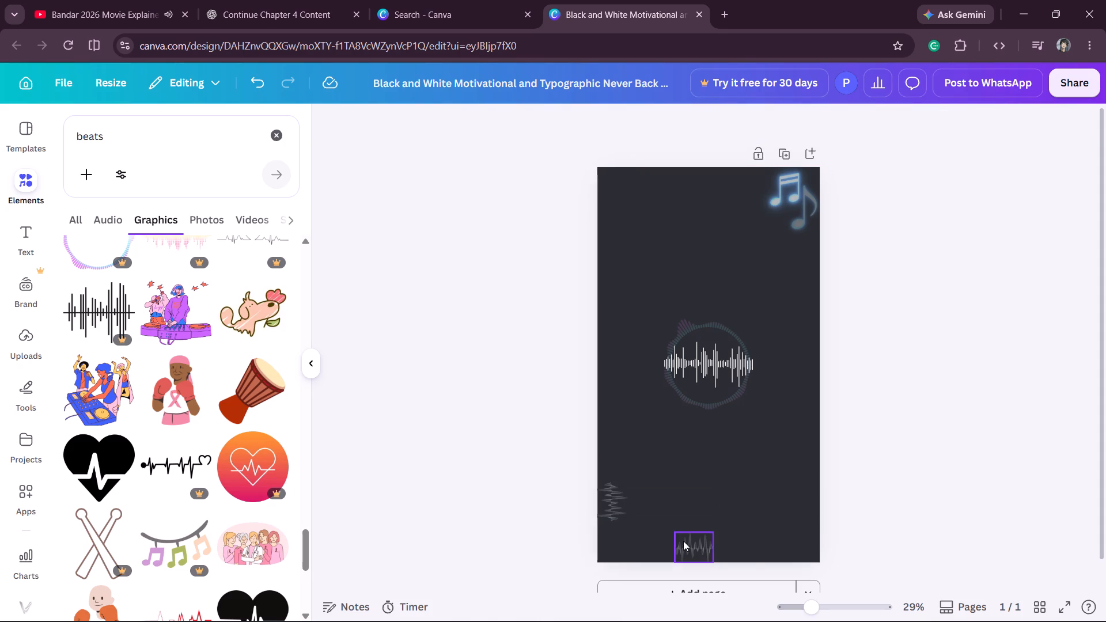
{"action": "left_click", "coordinate": [683, 541]}
{"action": "key", "text": "Delete"}
{"action": "left_click", "coordinate": [602, 503]}
{"action": "key", "text": "Delete"}
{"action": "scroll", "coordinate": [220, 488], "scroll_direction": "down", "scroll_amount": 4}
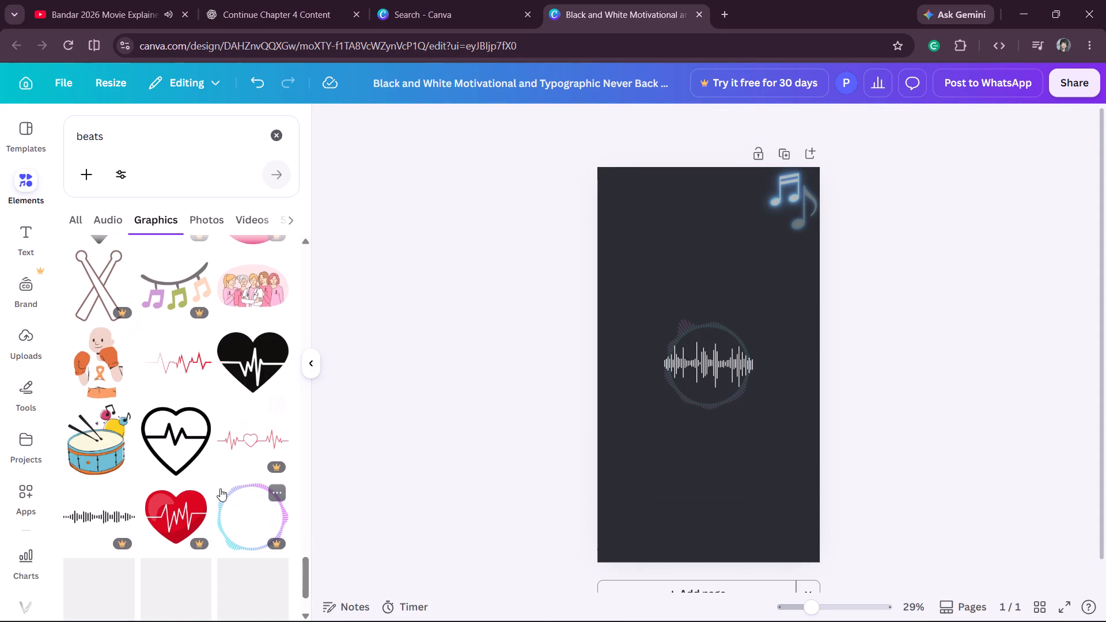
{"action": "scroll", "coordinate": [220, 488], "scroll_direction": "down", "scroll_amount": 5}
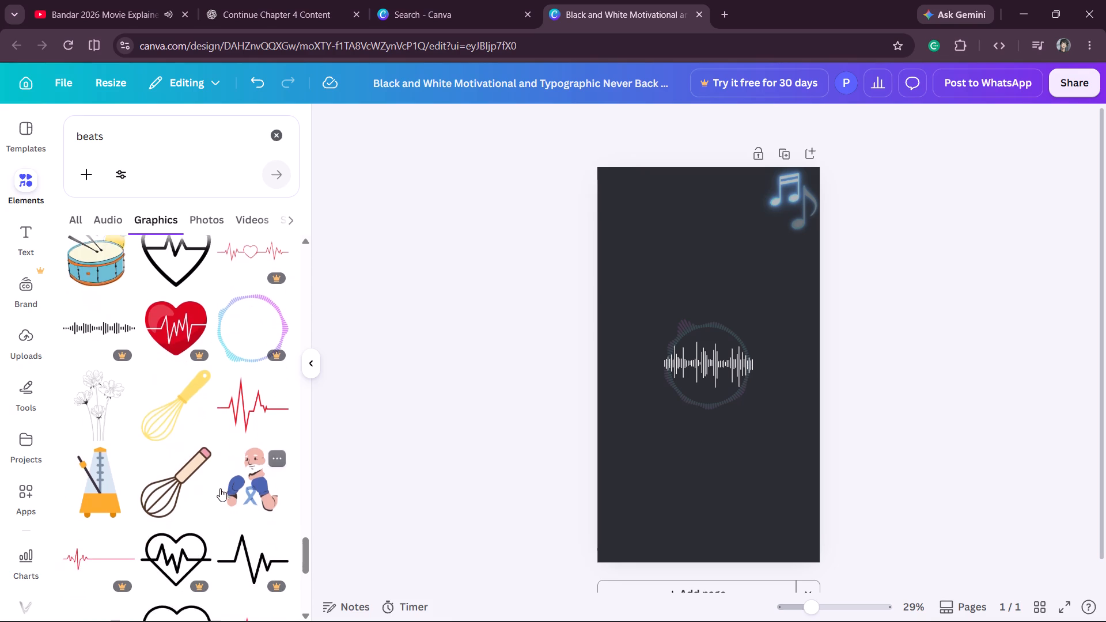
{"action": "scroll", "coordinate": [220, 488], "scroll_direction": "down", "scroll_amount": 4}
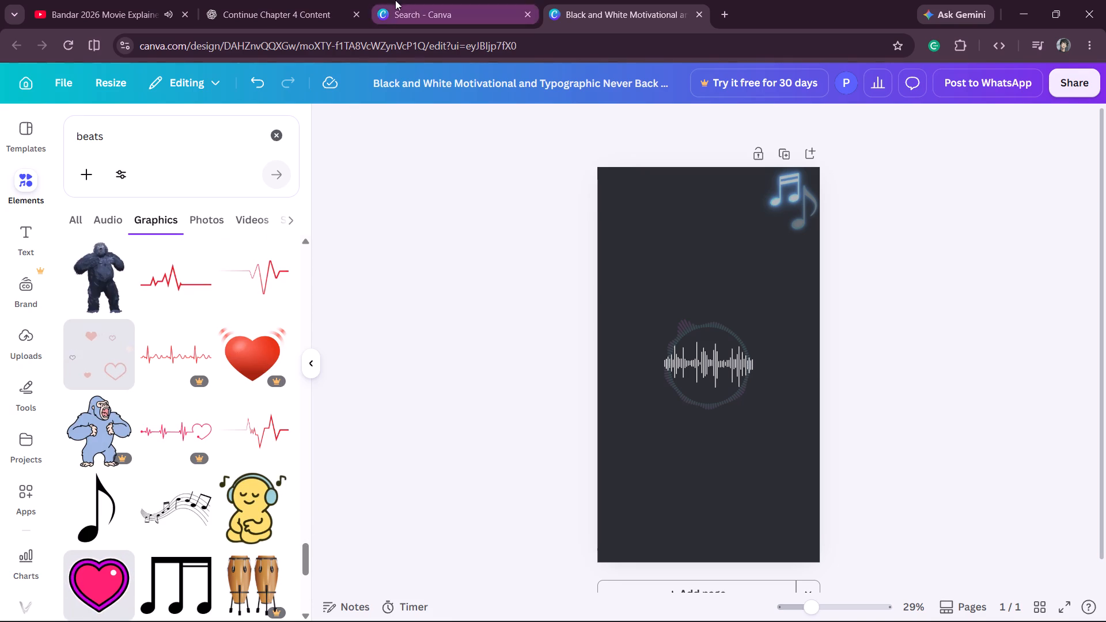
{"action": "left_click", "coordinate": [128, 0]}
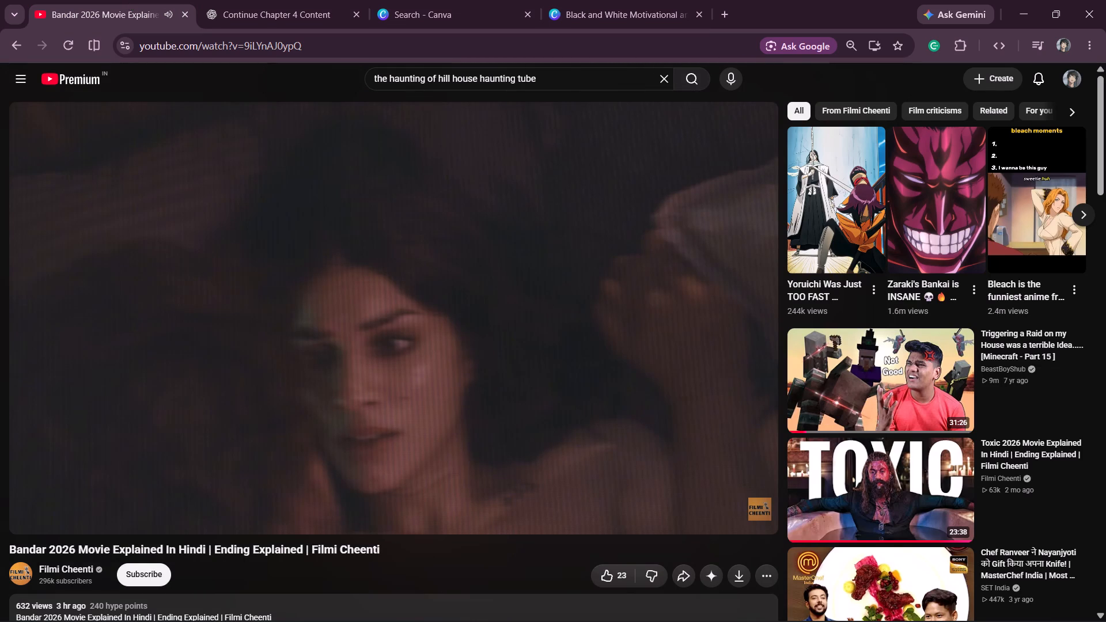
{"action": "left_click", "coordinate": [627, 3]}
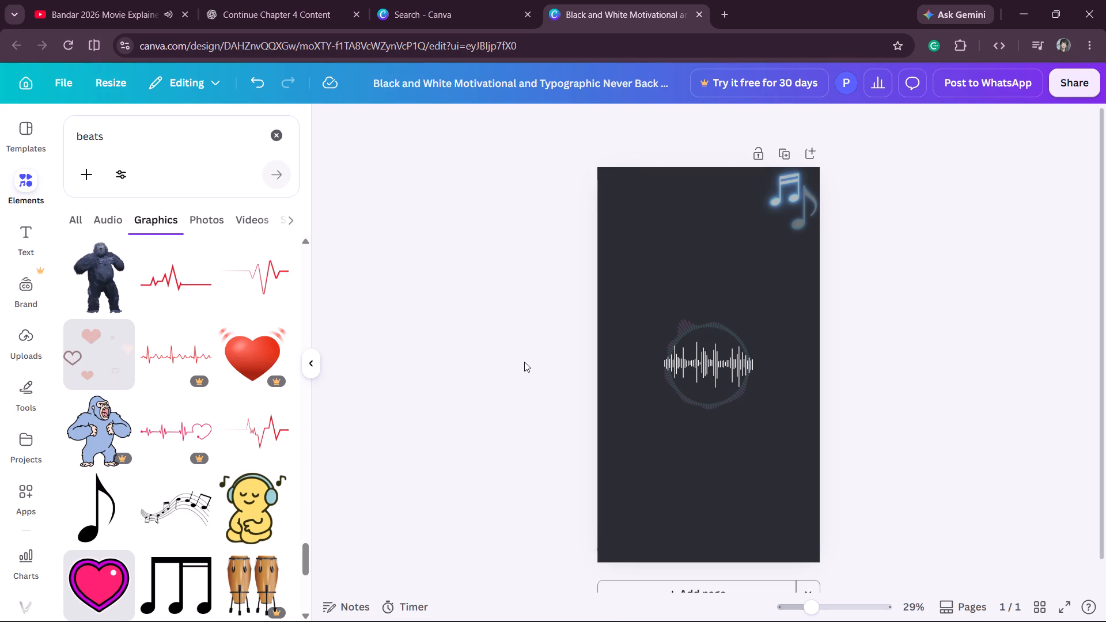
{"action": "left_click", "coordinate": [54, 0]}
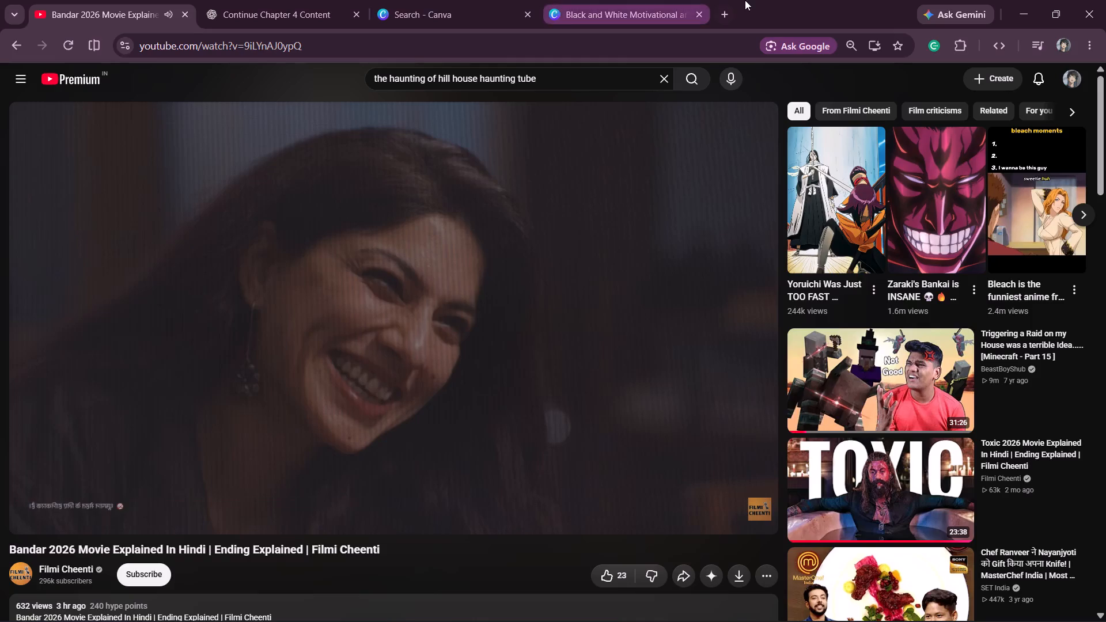
Open the YouTube home page in a new browser tab.
{"action": "left_click", "coordinate": [728, 8]}
{"action": "key", "text": "y"}
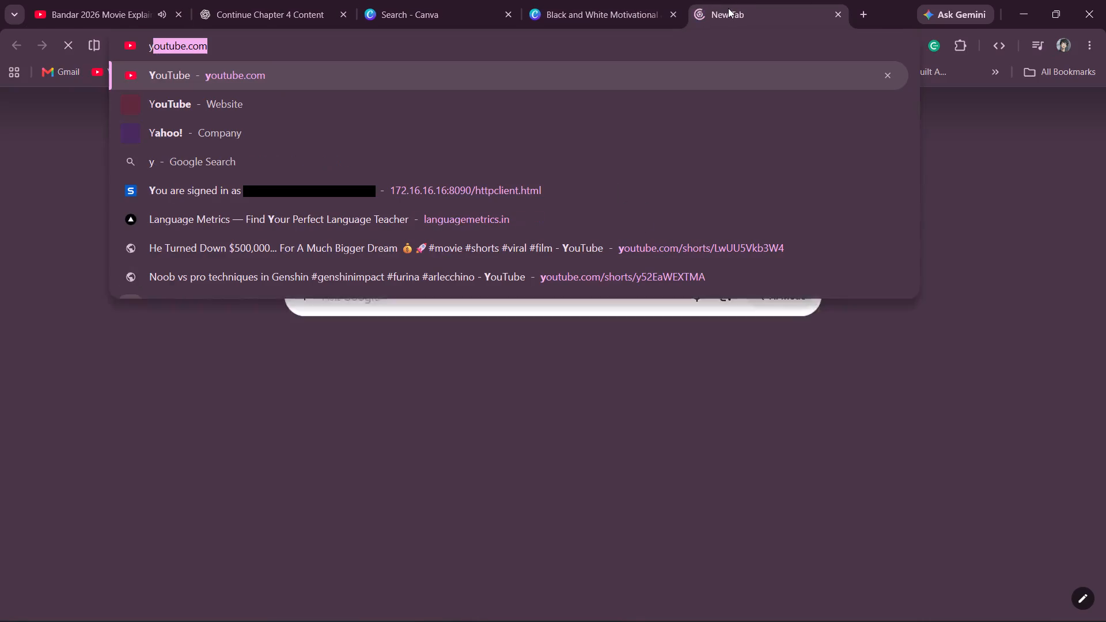
{"action": "type", "text": "ou"}
{"action": "key", "text": "Return"}
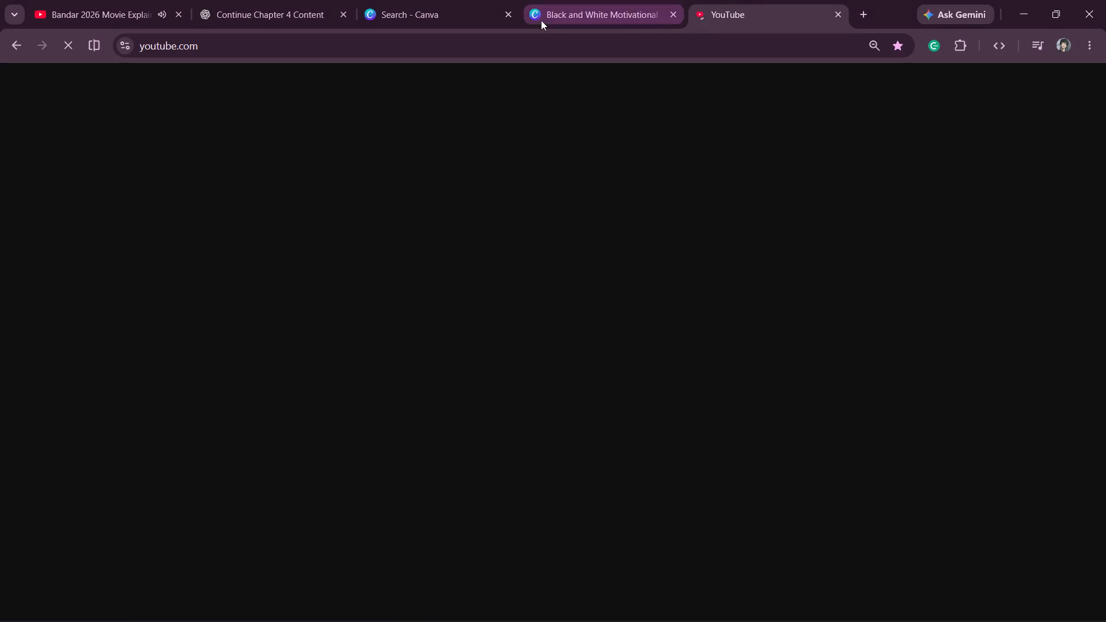
{"action": "left_click", "coordinate": [116, 4]}
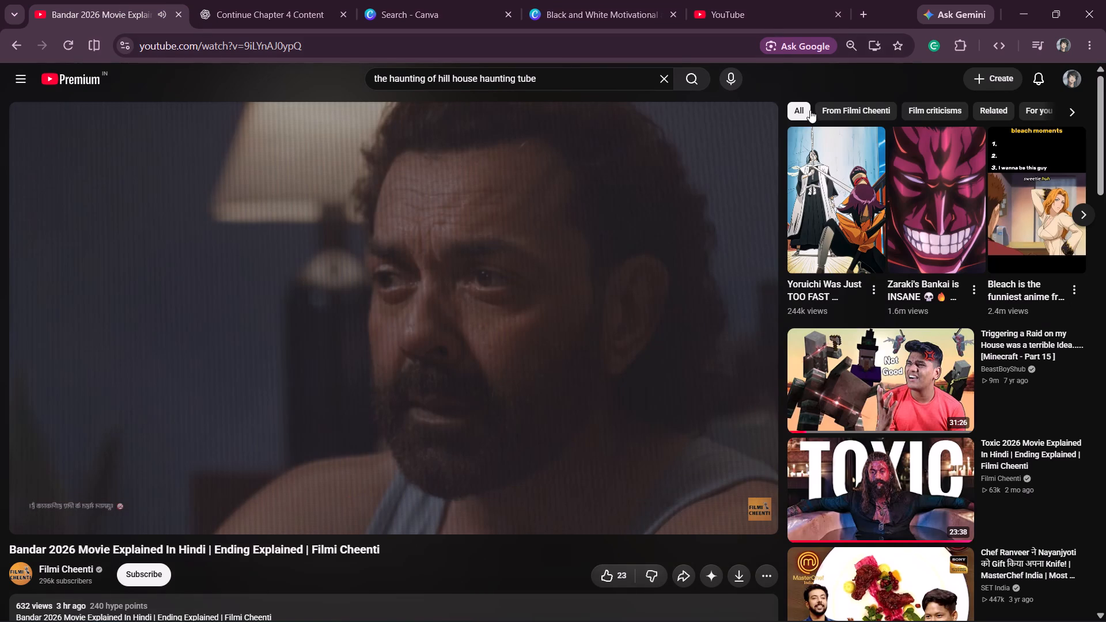
{"action": "left_click_drag", "start_coordinate": [773, 35], "coordinate": [770, 22]}
{"action": "left_click", "coordinate": [770, 22]}
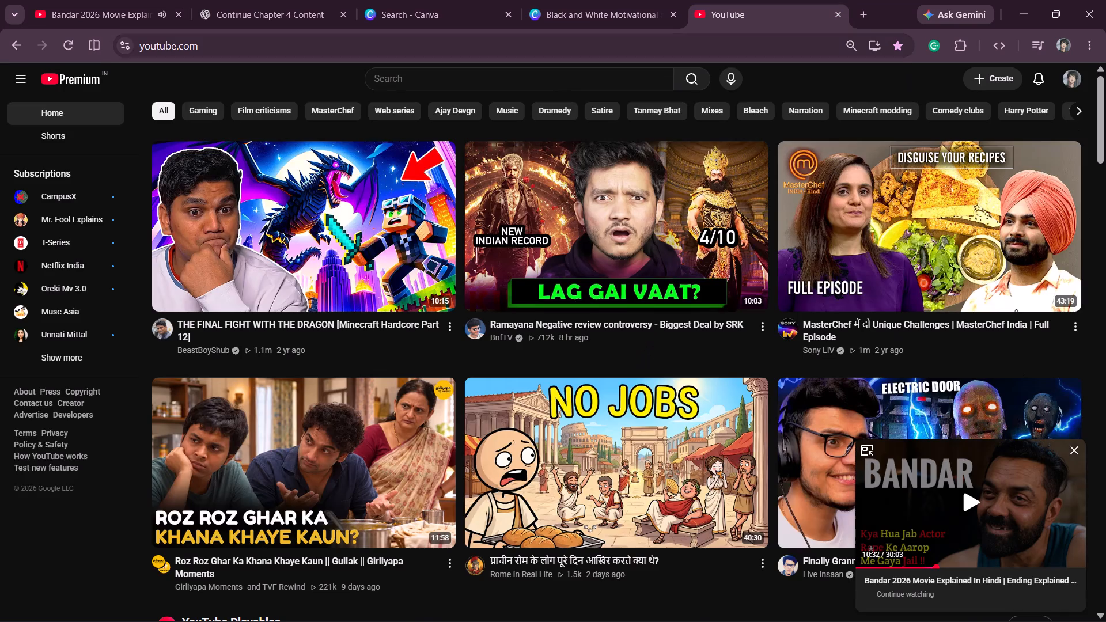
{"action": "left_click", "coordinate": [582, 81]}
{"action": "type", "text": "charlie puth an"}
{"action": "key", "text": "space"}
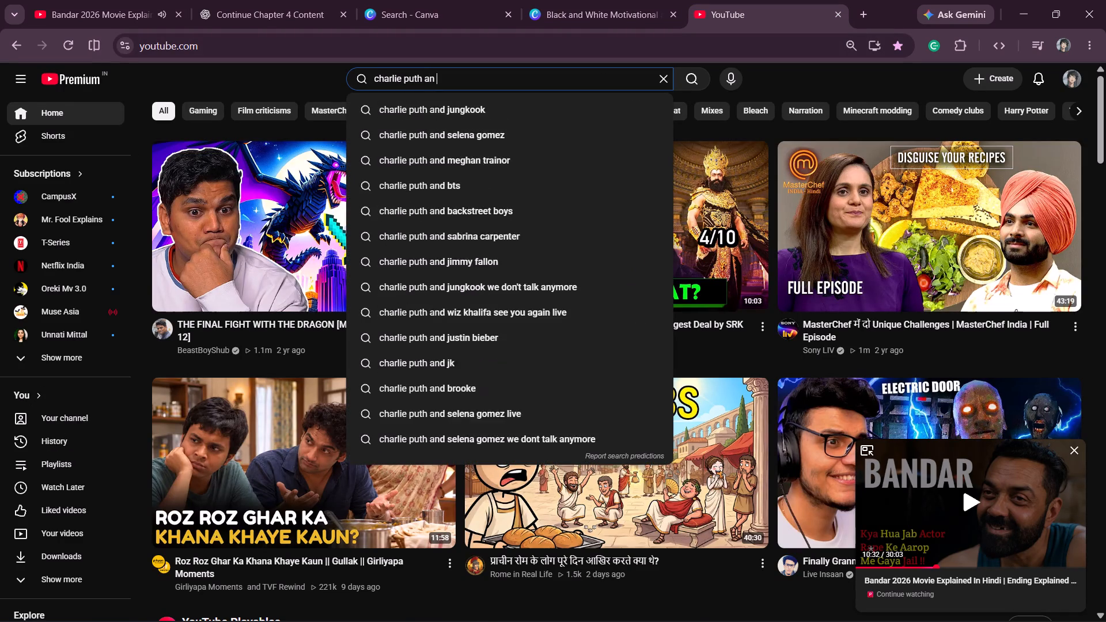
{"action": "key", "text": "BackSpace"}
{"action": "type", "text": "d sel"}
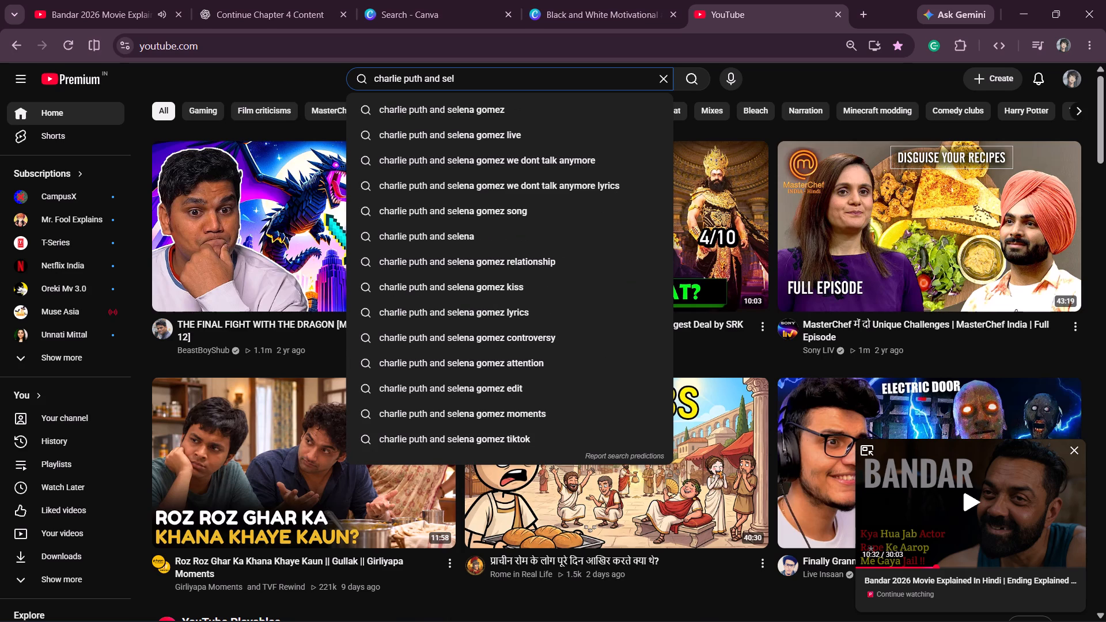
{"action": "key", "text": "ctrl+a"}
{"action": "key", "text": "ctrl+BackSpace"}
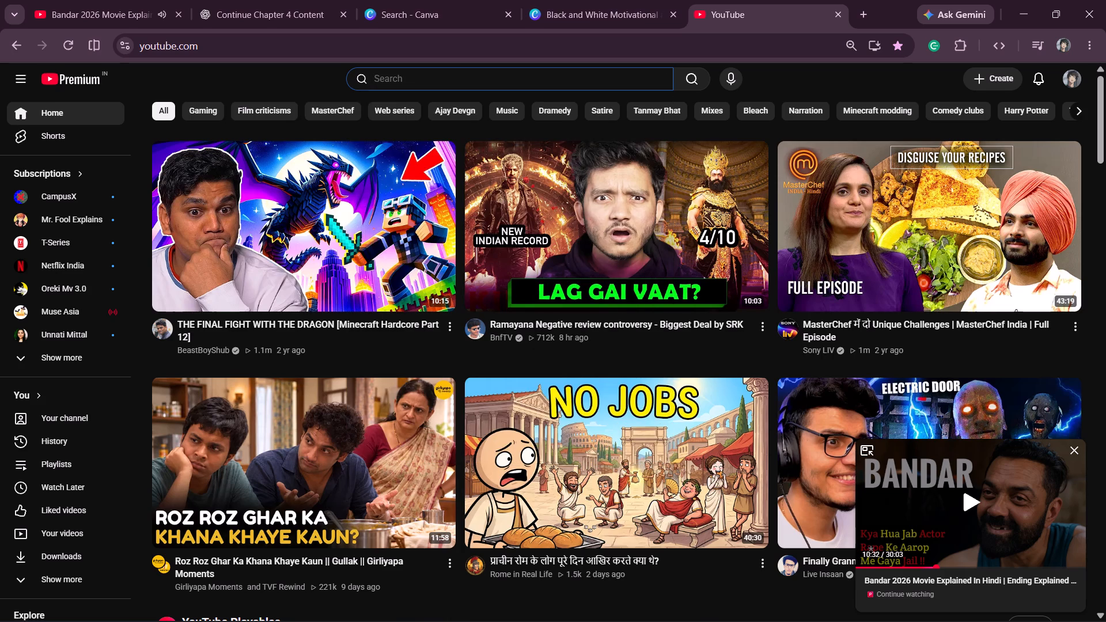
Search YouTube for "ariana grande and the weeknd".
{"action": "type", "text": "ara"}
{"action": "key", "text": "BackSpace"}
{"action": "type", "text": "iana grande"}
{"action": "key", "text": "space"}
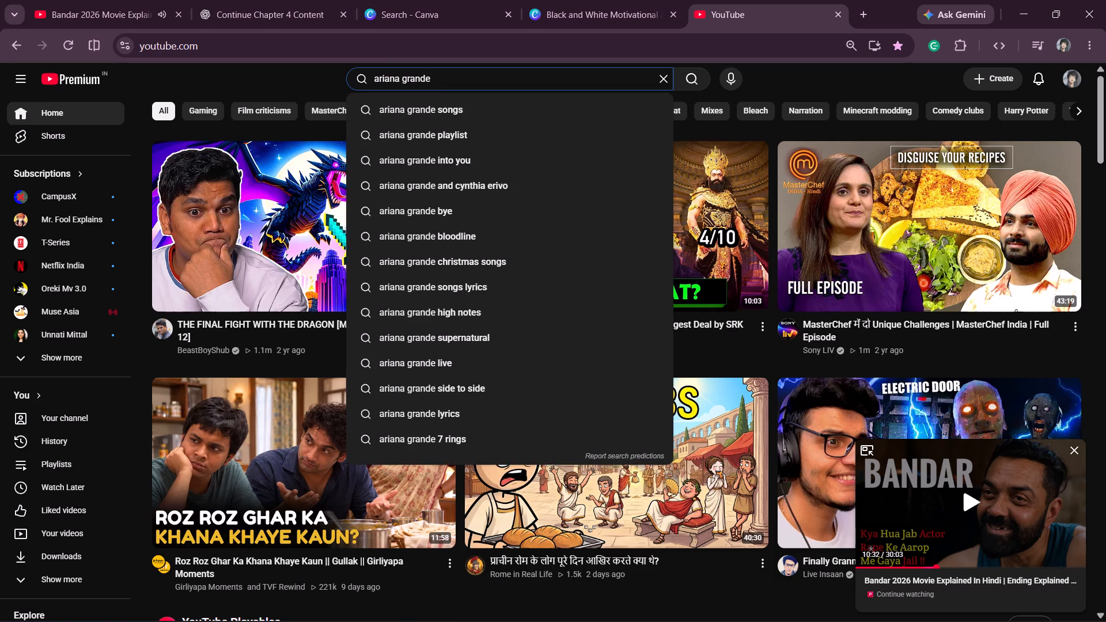
{"action": "type", "text": "and"}
{"action": "key", "text": "space"}
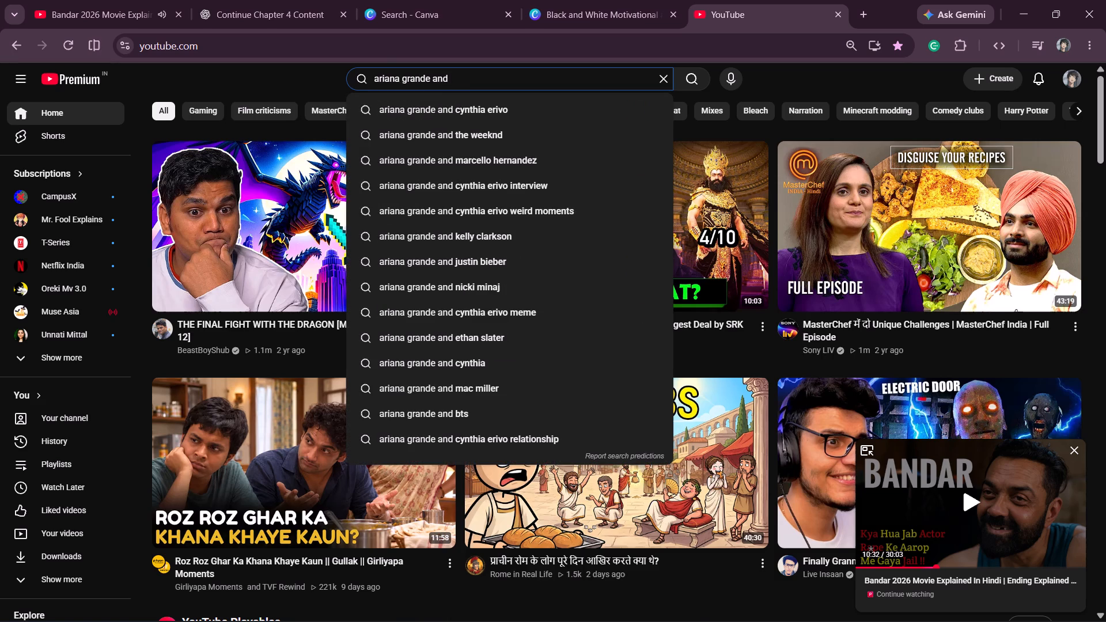
{"action": "key", "text": "Down"}
{"action": "key", "text": "Down"}
{"action": "key", "text": "Return"}
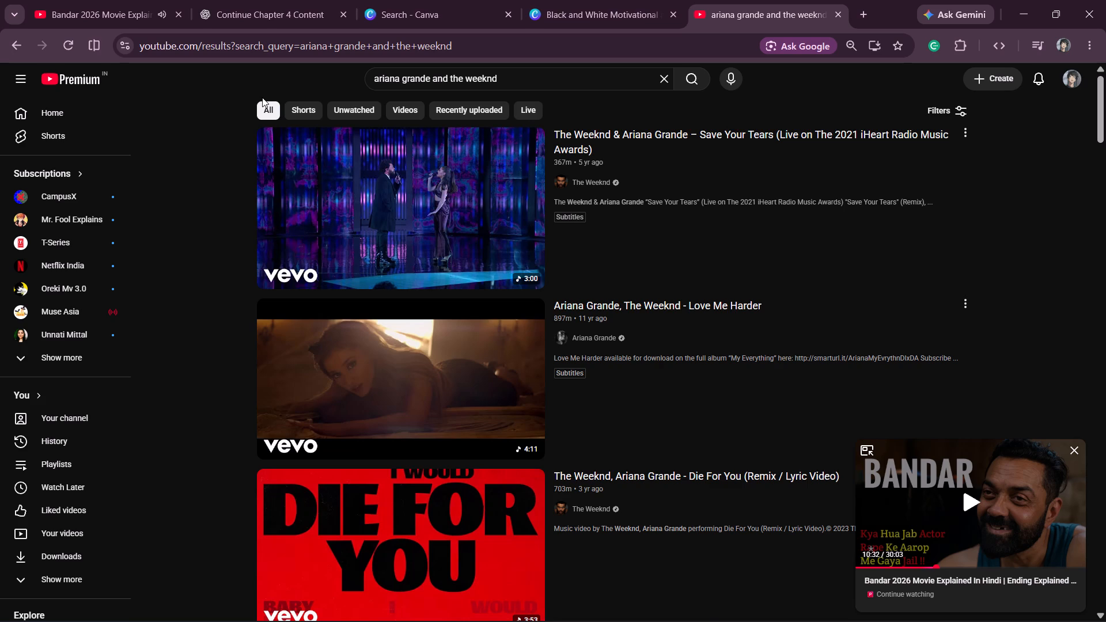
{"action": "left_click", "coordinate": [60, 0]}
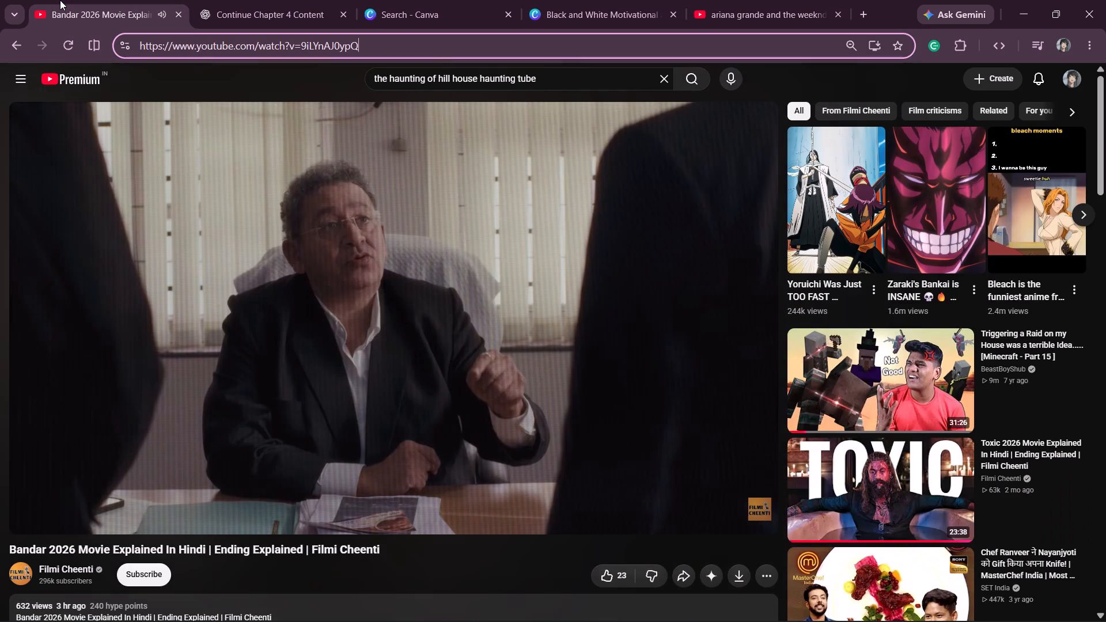